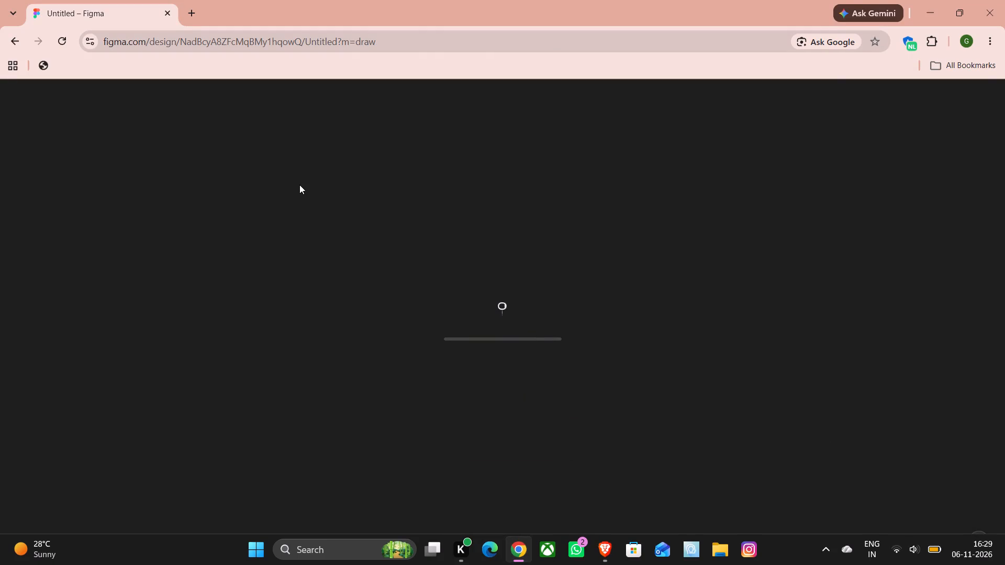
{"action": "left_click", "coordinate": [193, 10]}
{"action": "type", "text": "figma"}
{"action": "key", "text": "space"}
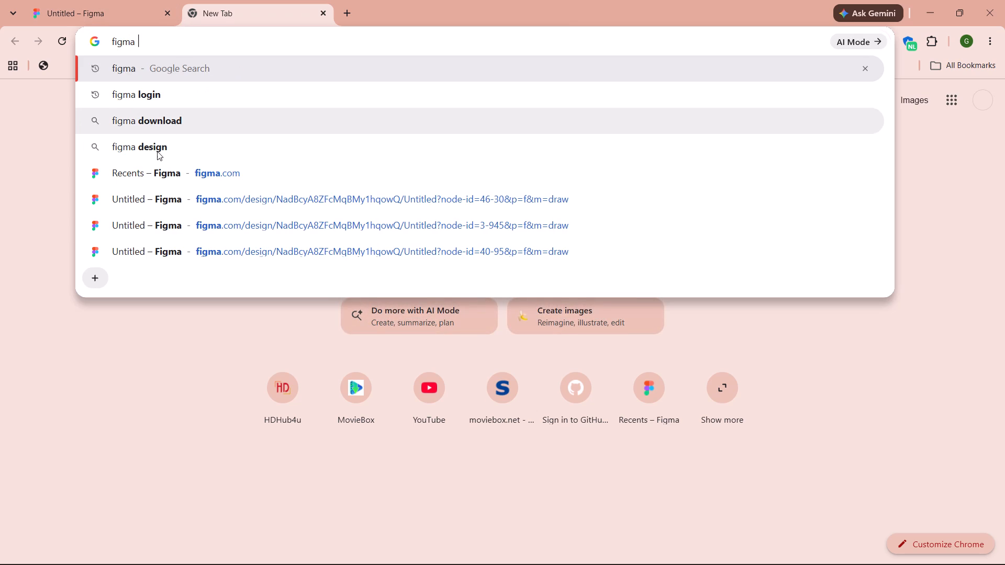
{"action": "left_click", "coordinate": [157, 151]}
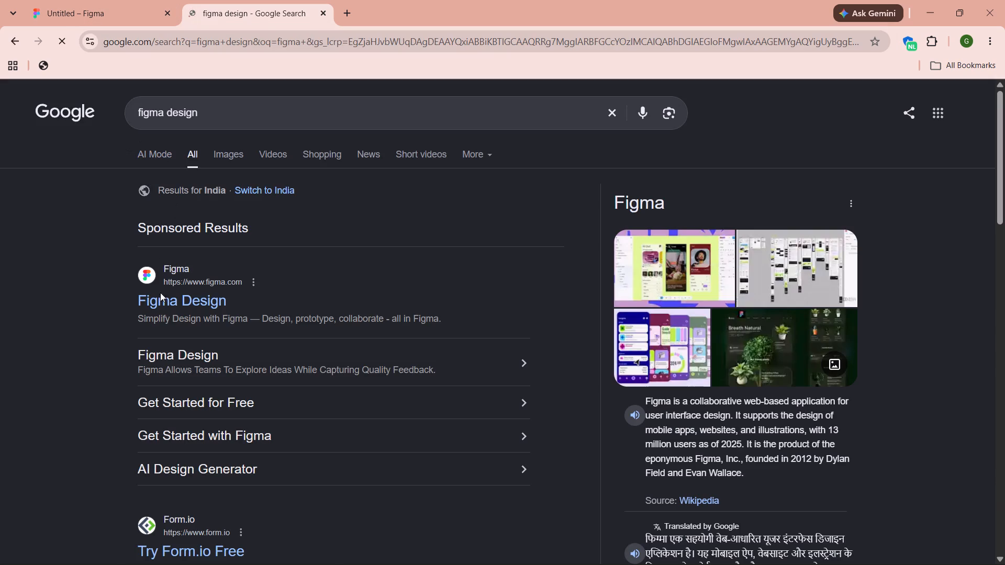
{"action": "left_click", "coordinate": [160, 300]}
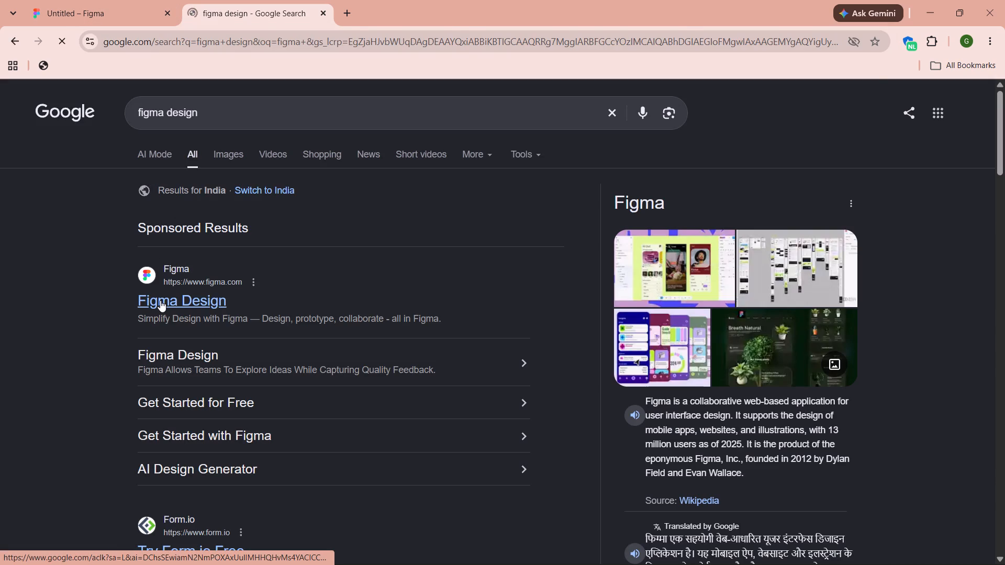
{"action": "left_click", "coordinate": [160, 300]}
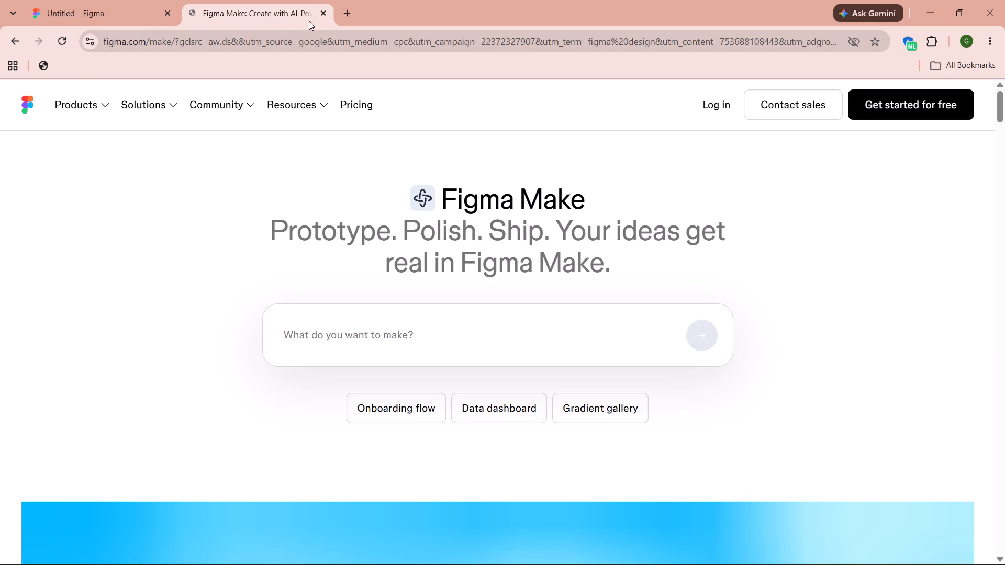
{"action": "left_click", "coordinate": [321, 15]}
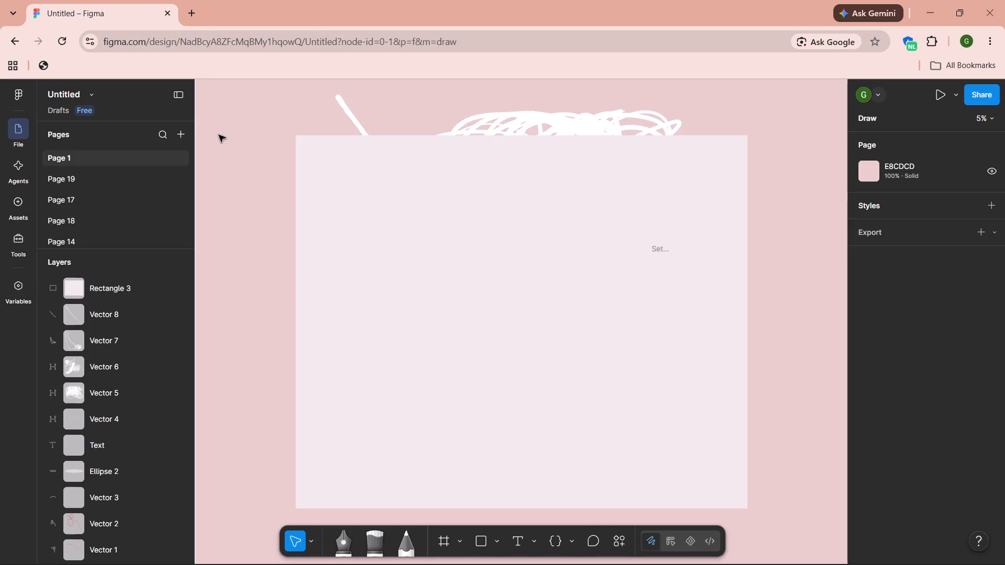
Open Page 19 with the coloured house floor plan.
{"action": "left_click", "coordinate": [139, 176]}
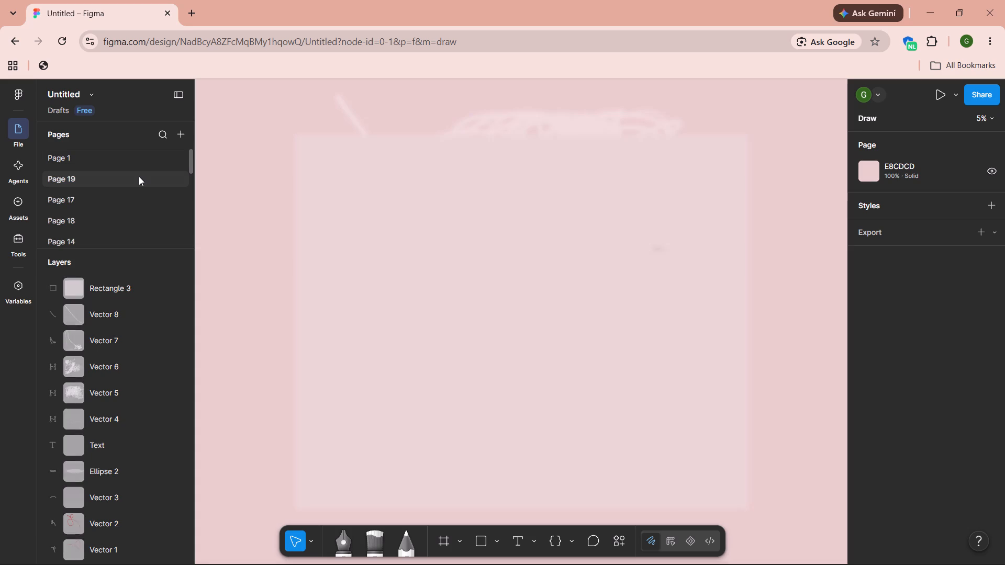
Add the text label "Ground floor" in the blank space beside the guestroom side of the floor plan, at about X 209, Y -156.
{"action": "scroll", "coordinate": [309, 228], "scroll_direction": "right", "scroll_amount": 1}
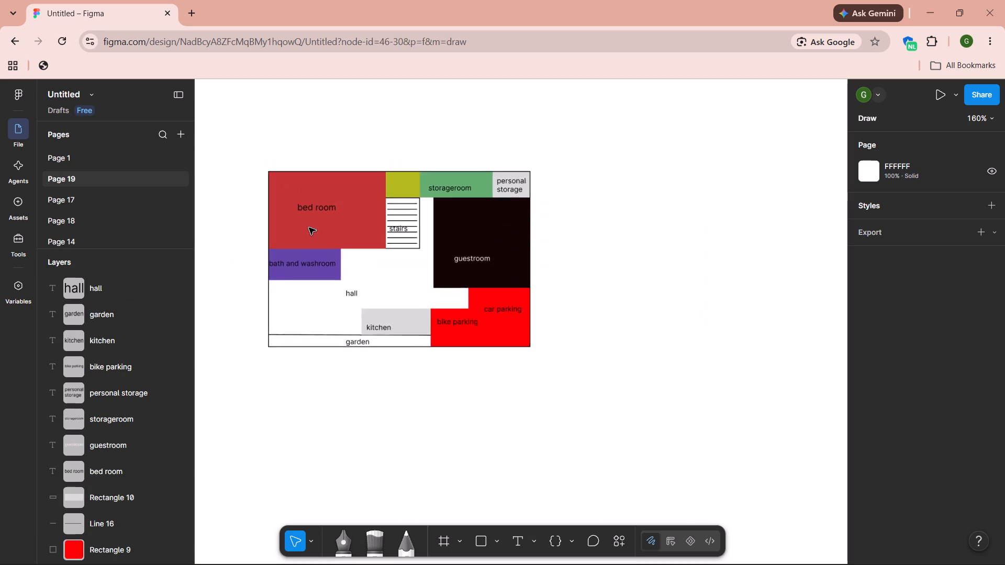
{"action": "scroll", "coordinate": [309, 228], "scroll_direction": "right", "scroll_amount": 2}
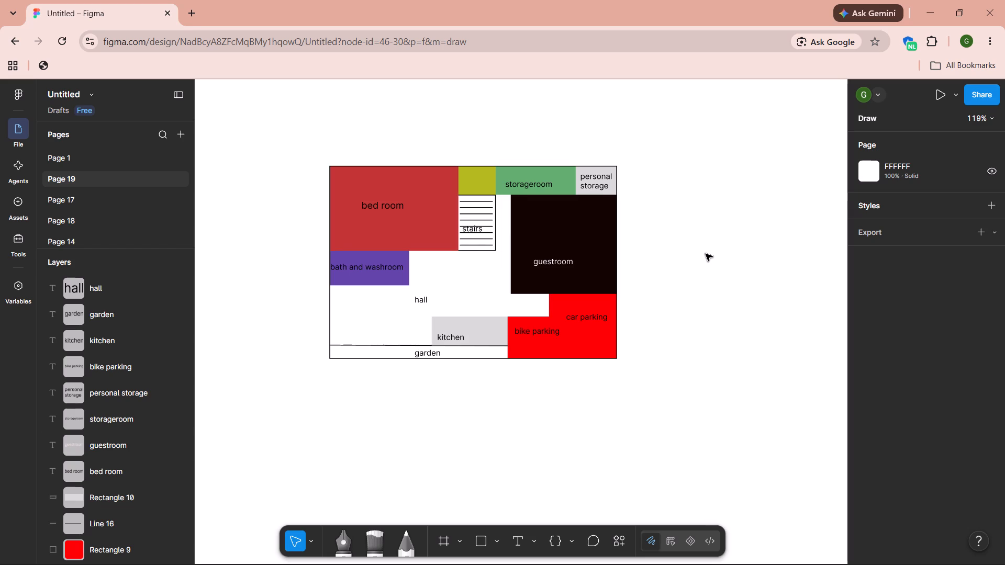
{"action": "left_click", "coordinate": [520, 534]}
{"action": "left_click", "coordinate": [674, 206]}
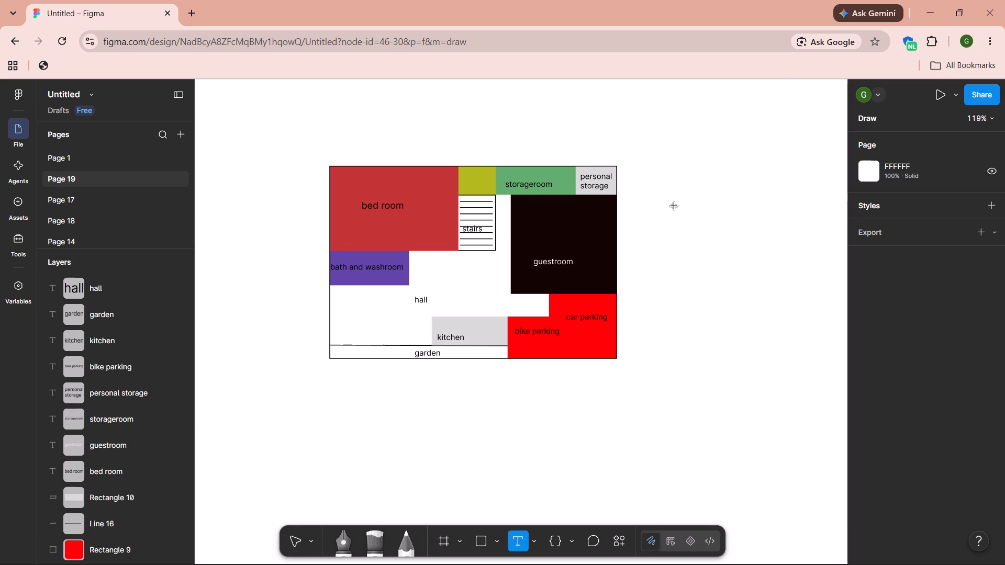
{"action": "key", "text": "shift+g"}
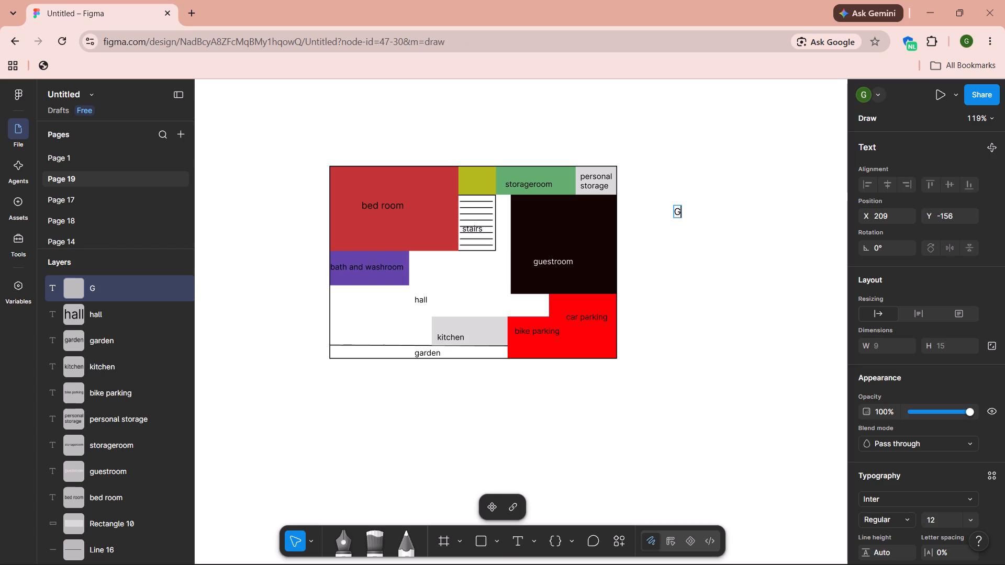
{"action": "type", "text": "roun"}
{"action": "type", "text": "d"}
{"action": "key", "text": "space"}
{"action": "type", "text": "floor"}
{"action": "key", "text": "space"}
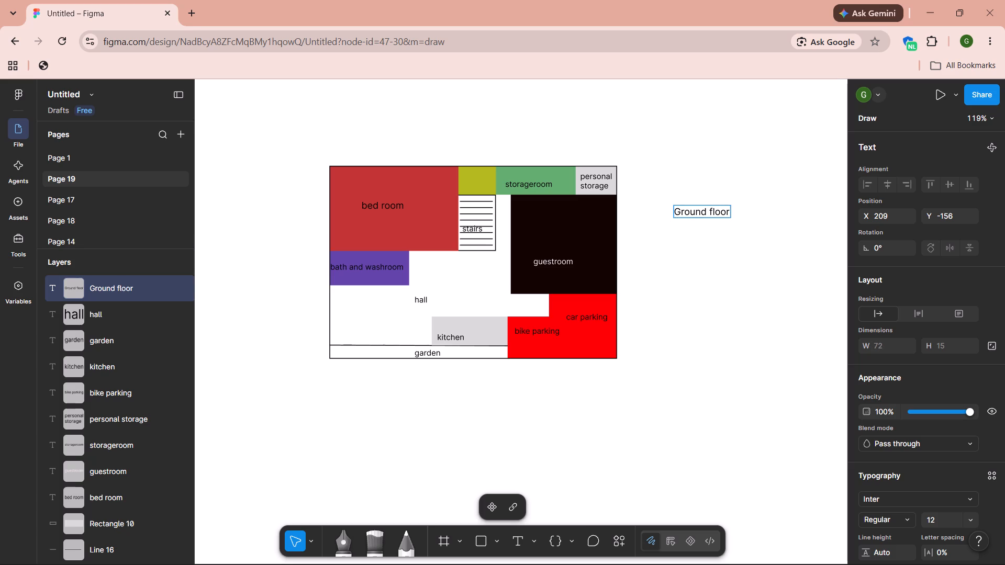
{"action": "left_click", "coordinate": [785, 259]}
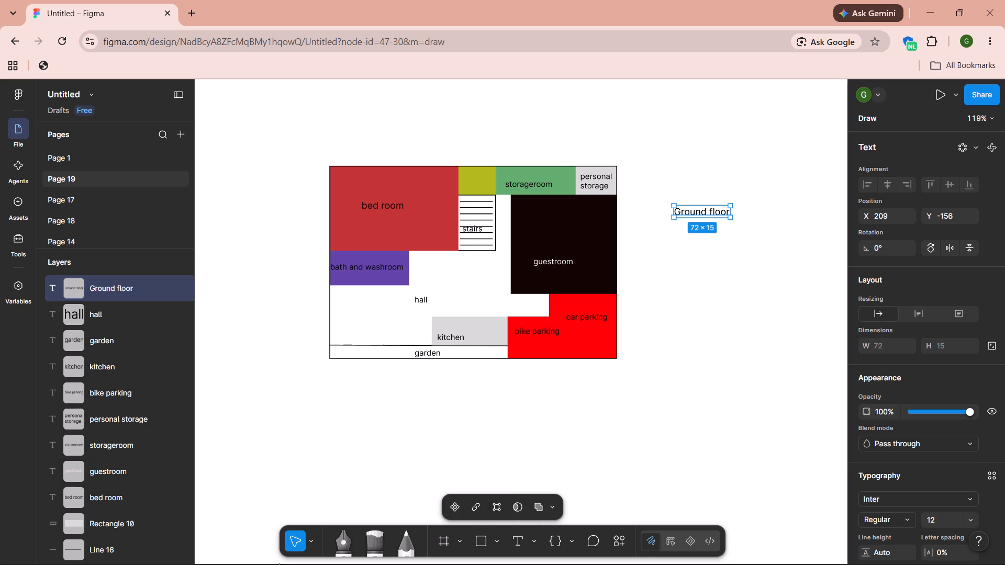
Draw a rectangle just above the floor plan and widen it to span the plan's full width, about 366 by 42.
{"action": "left_click", "coordinate": [477, 538]}
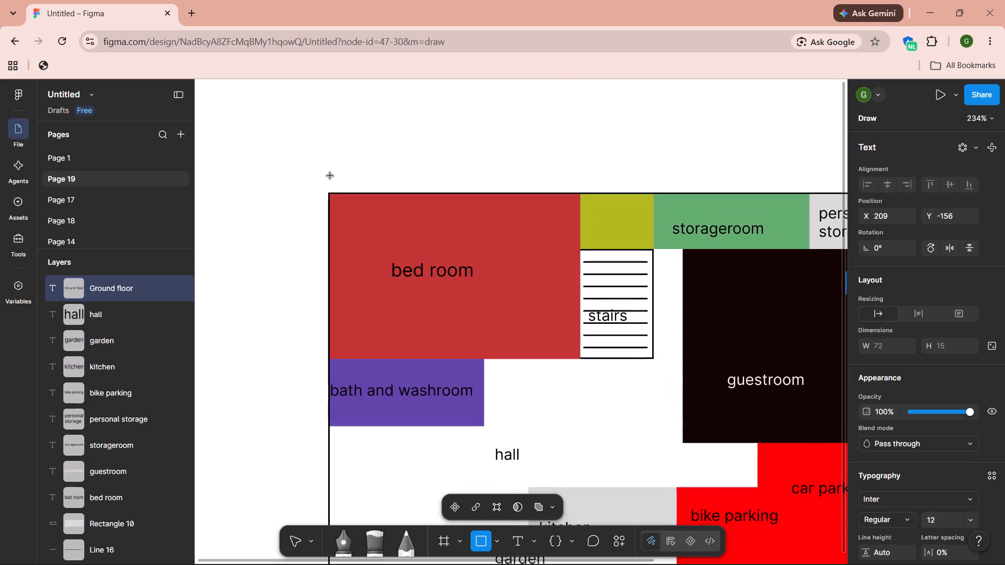
{"action": "left_click_drag", "start_coordinate": [330, 187], "coordinate": [359, 187]}
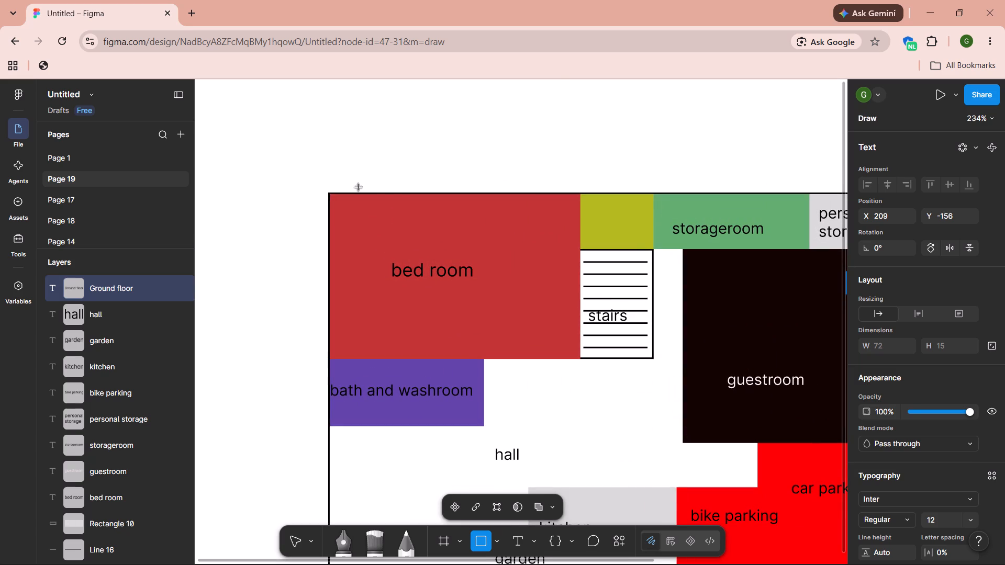
{"action": "left_click_drag", "start_coordinate": [359, 187], "coordinate": [674, 121]}
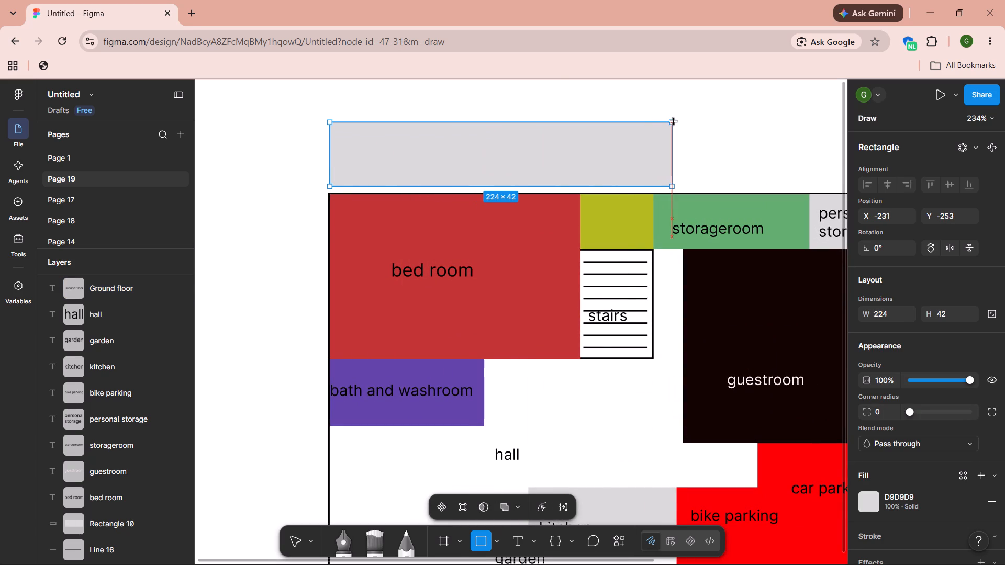
{"action": "left_click_drag", "start_coordinate": [674, 121], "coordinate": [674, 121]}
{"action": "scroll", "coordinate": [748, 107], "scroll_direction": "left", "scroll_amount": 2}
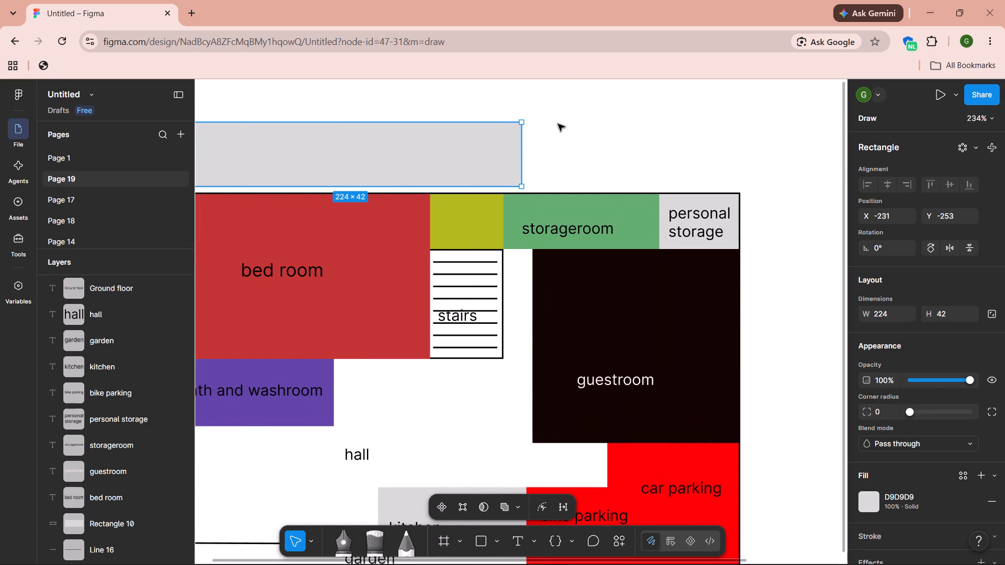
{"action": "left_click_drag", "start_coordinate": [519, 144], "coordinate": [728, 124]}
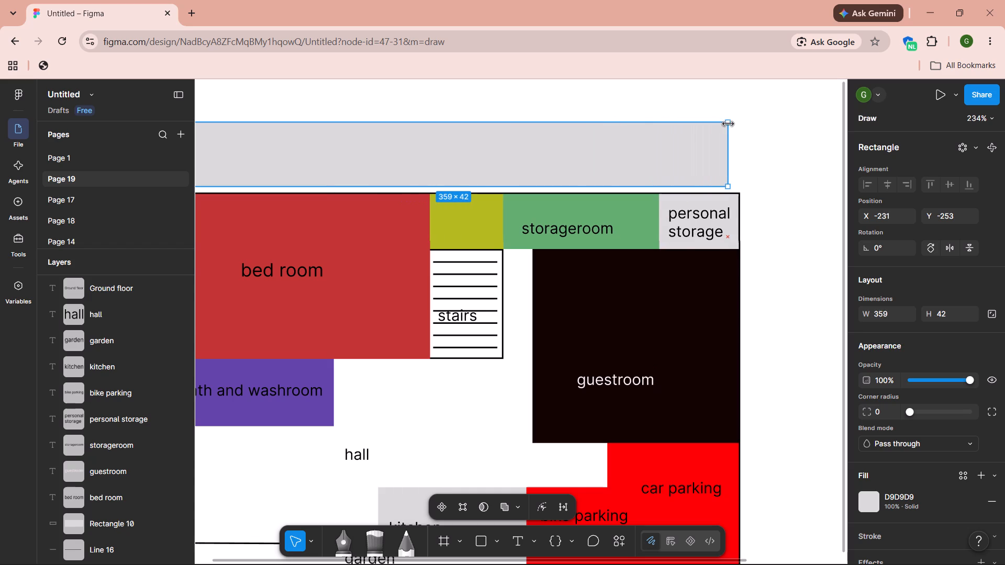
{"action": "left_click_drag", "start_coordinate": [728, 124], "coordinate": [736, 123]}
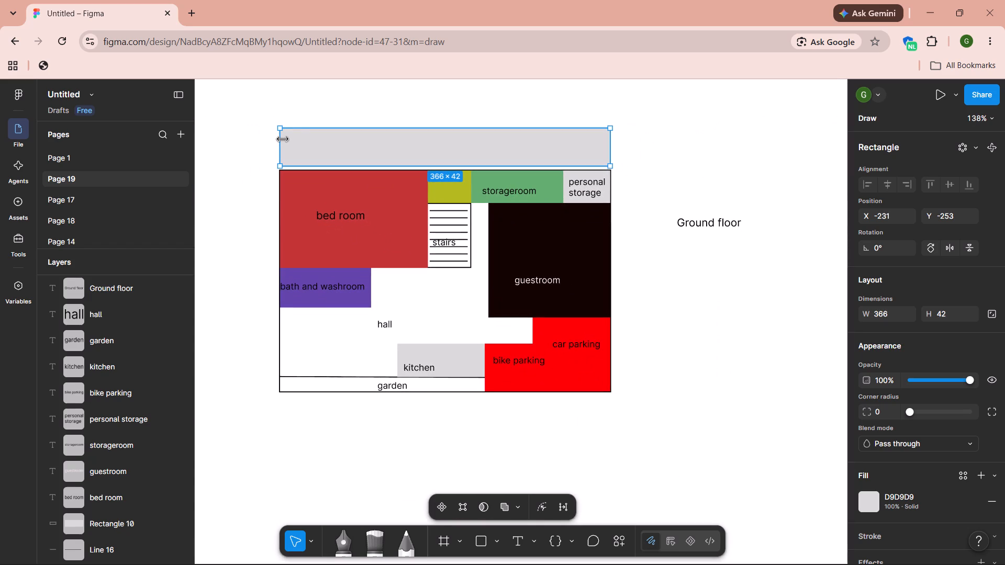
Adjust the new rectangle's upper and lower edges until it is about 75 high and overlaps the top of the plan.
{"action": "left_click", "coordinate": [411, 165]}
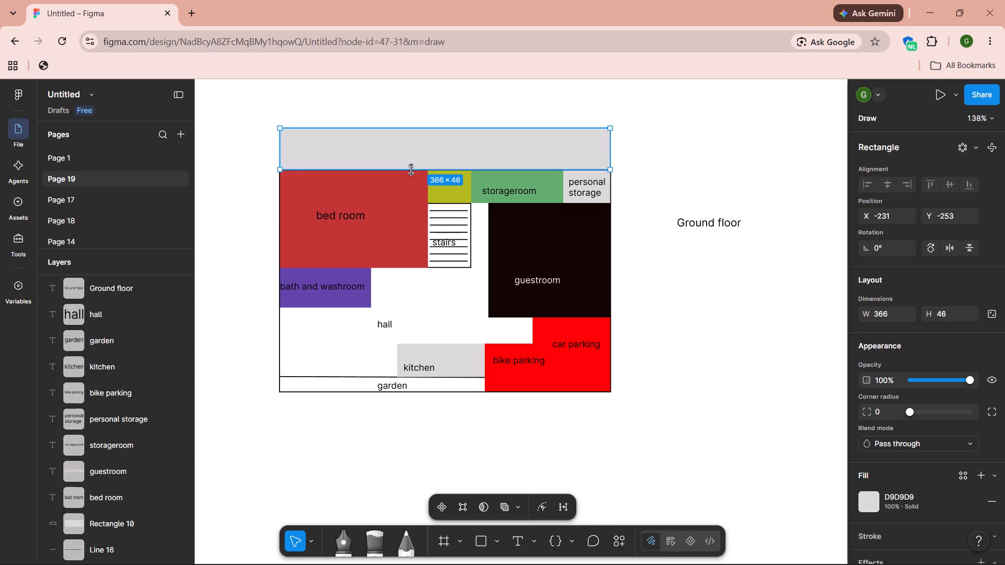
{"action": "left_click", "coordinate": [432, 124]}
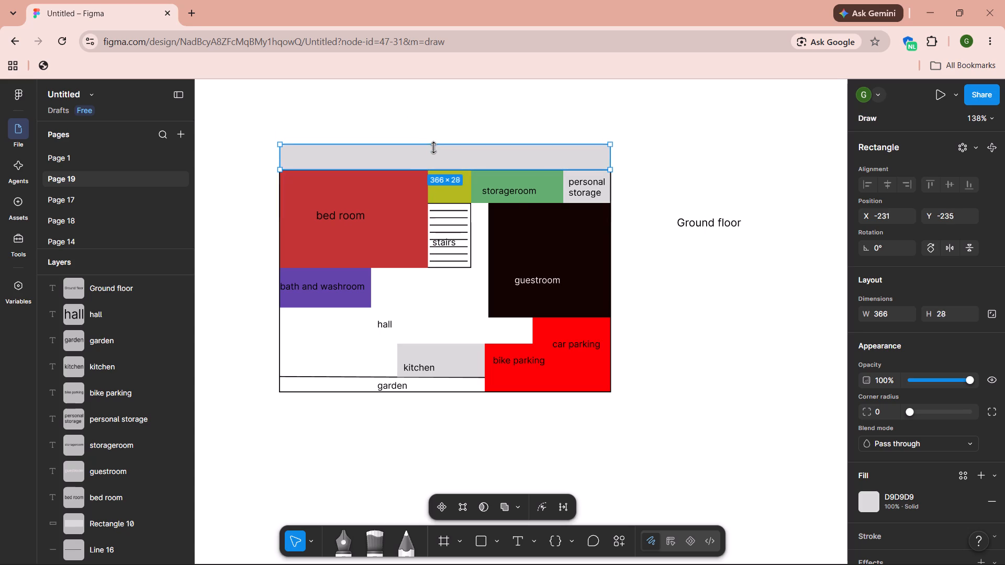
{"action": "left_click_drag", "start_coordinate": [437, 168], "coordinate": [434, 188]}
{"action": "left_click_drag", "start_coordinate": [427, 173], "coordinate": [425, 178]}
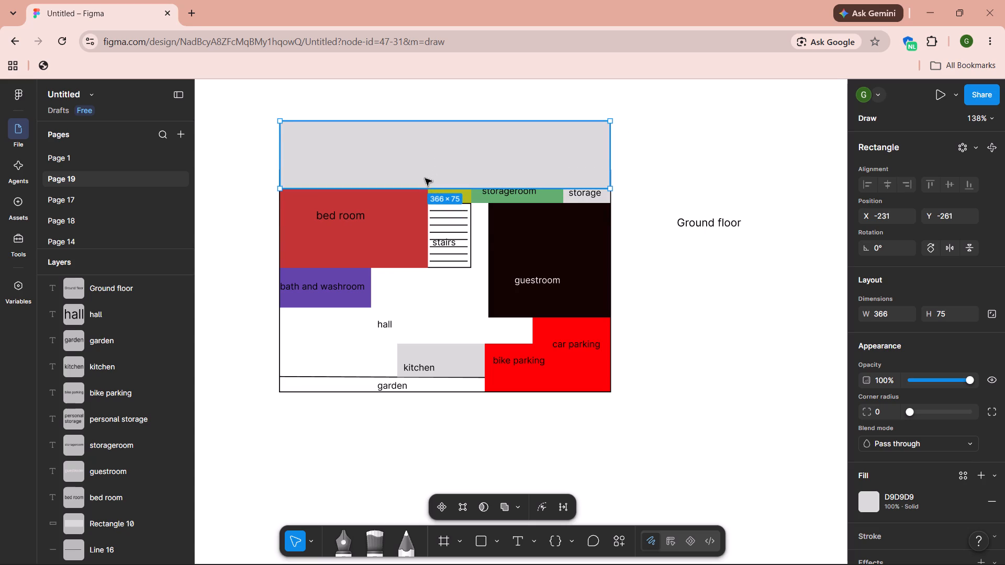
Move the rectangle down over the plan's upper rooms, to about X -232, Y -204.
{"action": "left_click_drag", "start_coordinate": [425, 178], "coordinate": [427, 223]}
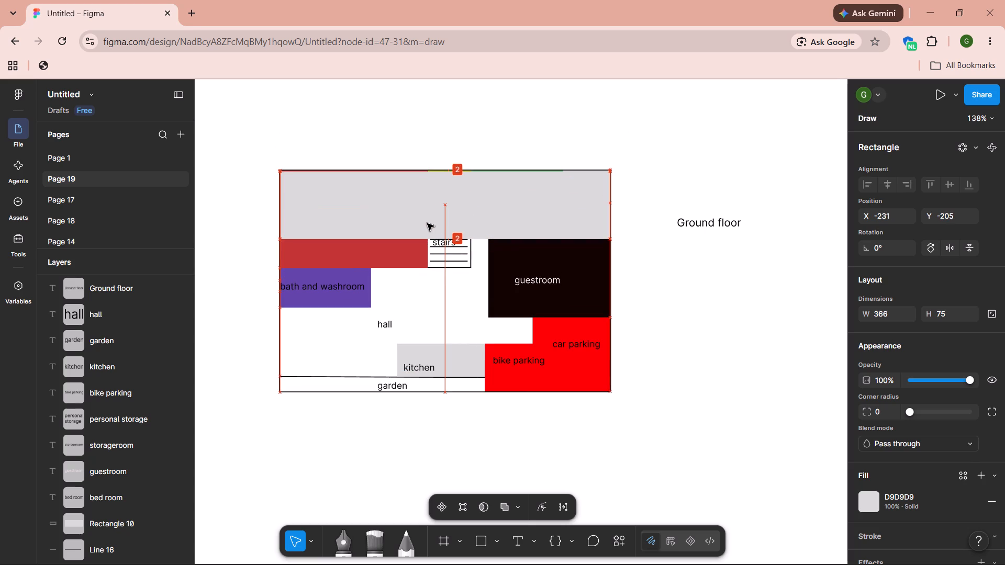
{"action": "left_click_drag", "start_coordinate": [427, 223], "coordinate": [425, 224]}
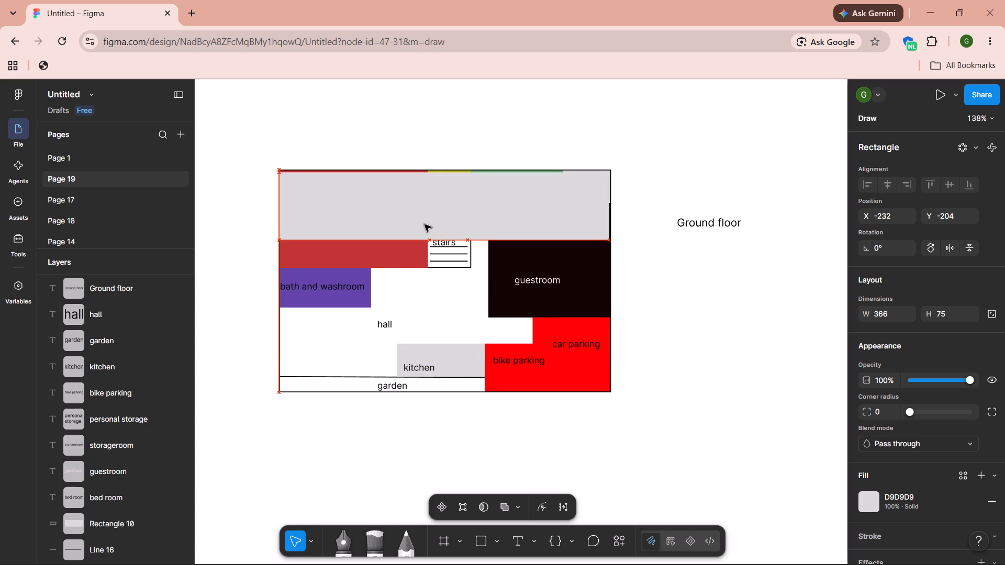
{"action": "left_click_drag", "start_coordinate": [425, 224], "coordinate": [426, 224]}
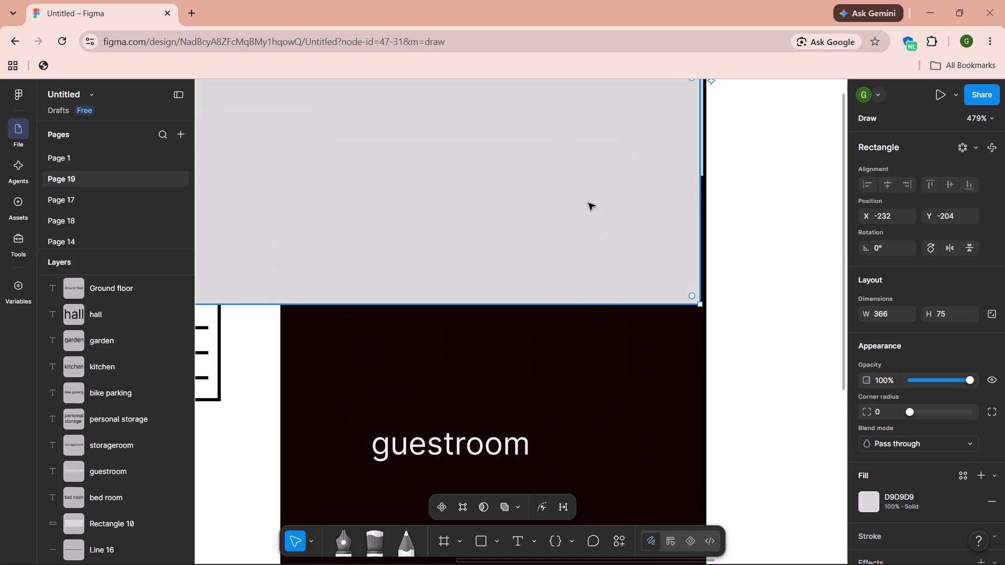
Adjust the rectangle's two side edges to fit the plan's outline, about 366 wide starting at X -231.
{"action": "left_click", "coordinate": [702, 184]}
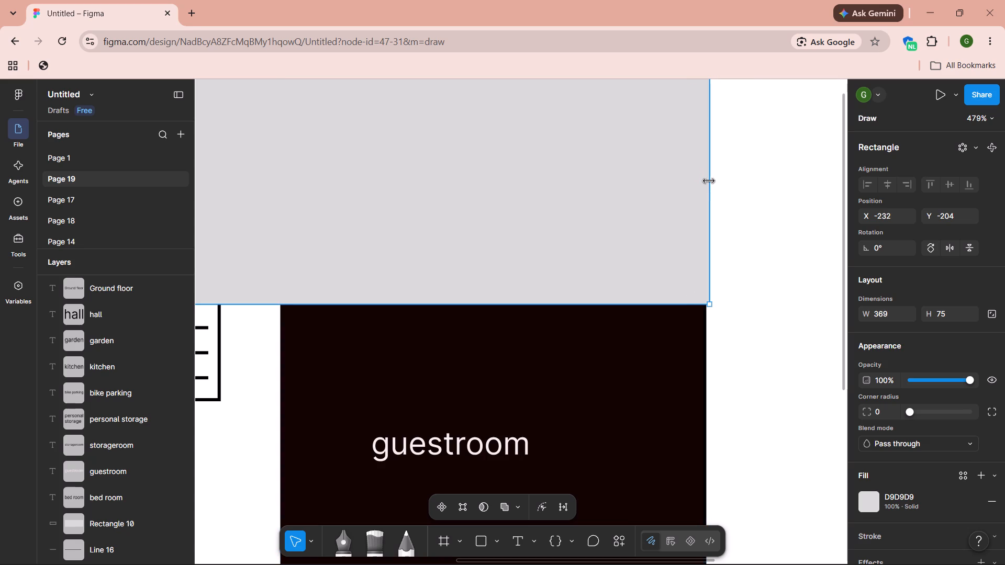
{"action": "scroll", "coordinate": [569, 189], "scroll_direction": "right", "scroll_amount": 2}
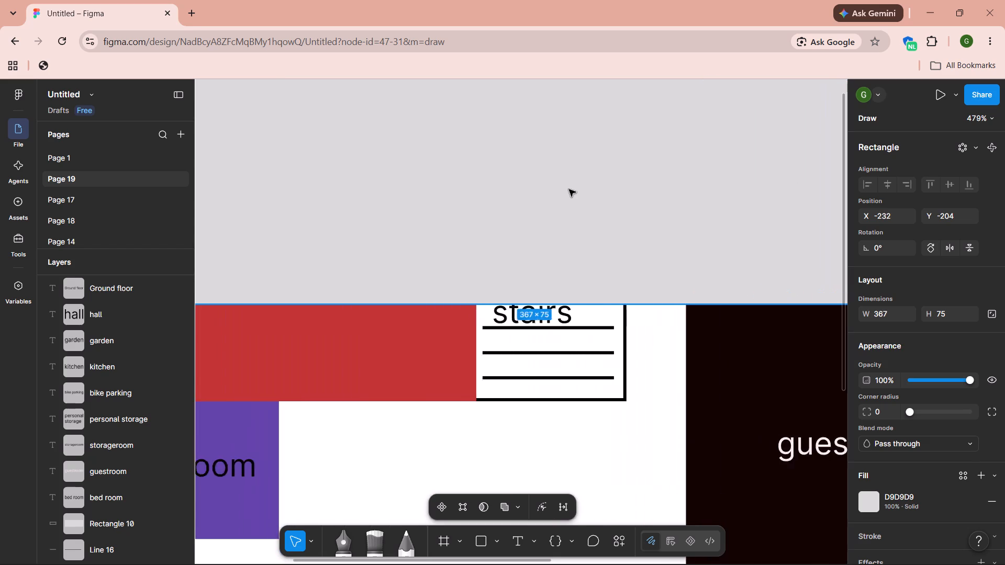
{"action": "scroll", "coordinate": [569, 189], "scroll_direction": "right", "scroll_amount": 3}
{"action": "left_click", "coordinate": [407, 197]}
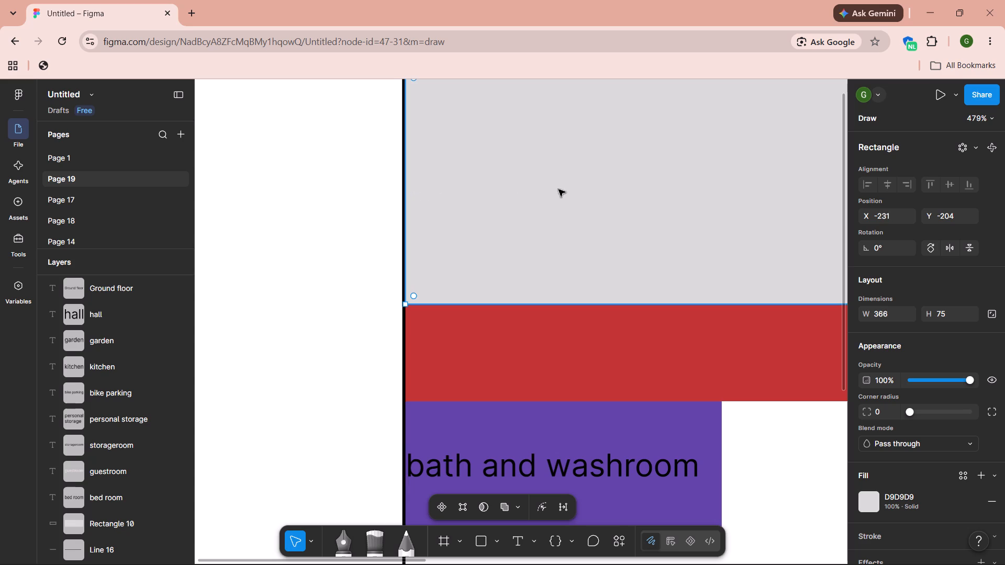
Nudge the rectangle down slightly and extend its upper edge to the plan's top outline, about 81 high at Y -207.
{"action": "left_click_drag", "start_coordinate": [559, 189], "coordinate": [564, 195]}
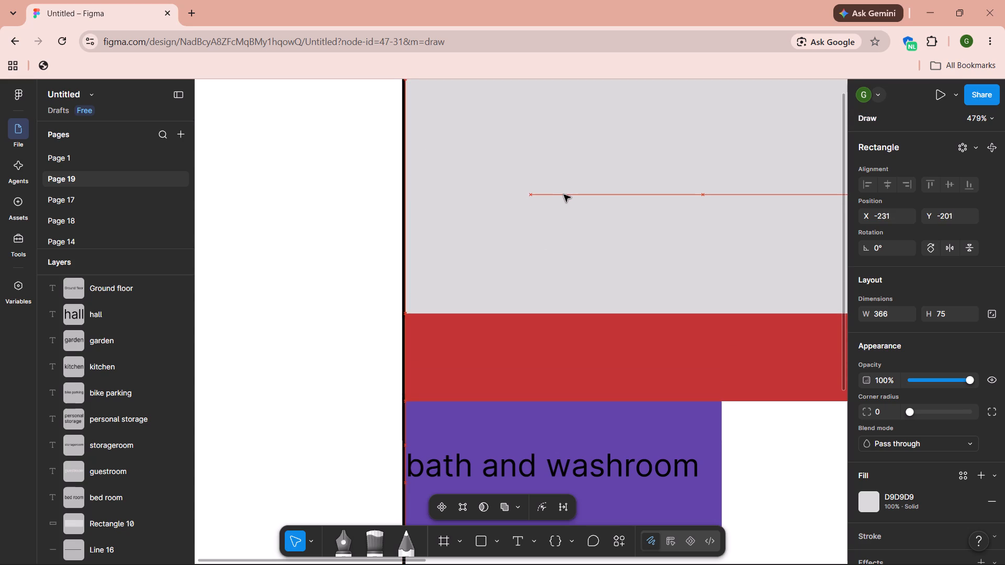
{"action": "left_click_drag", "start_coordinate": [564, 195], "coordinate": [561, 195]}
{"action": "scroll", "coordinate": [561, 195], "scroll_direction": "up", "scroll_amount": 1}
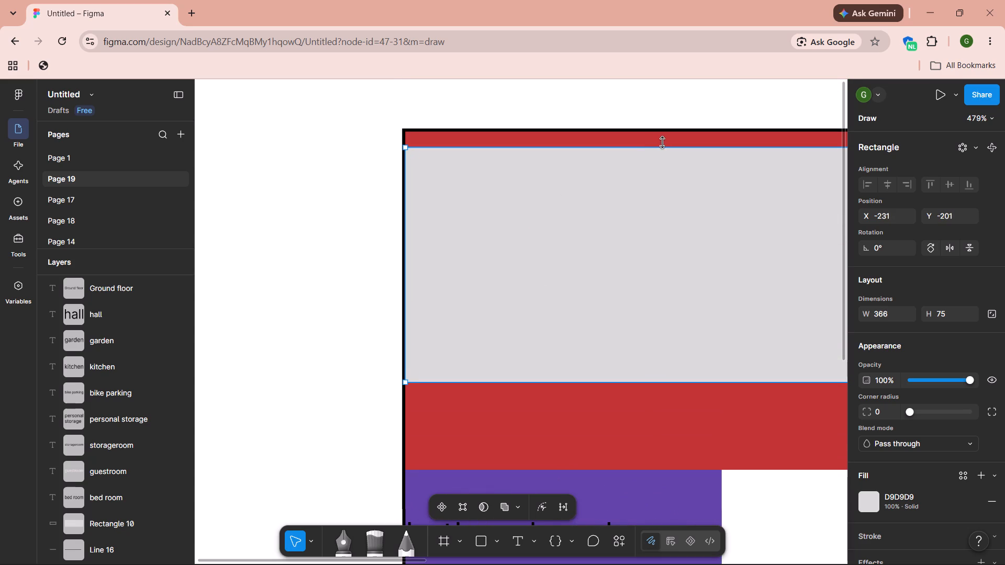
{"action": "left_click", "coordinate": [667, 142]}
{"action": "left_click_drag", "start_coordinate": [678, 143], "coordinate": [679, 137]}
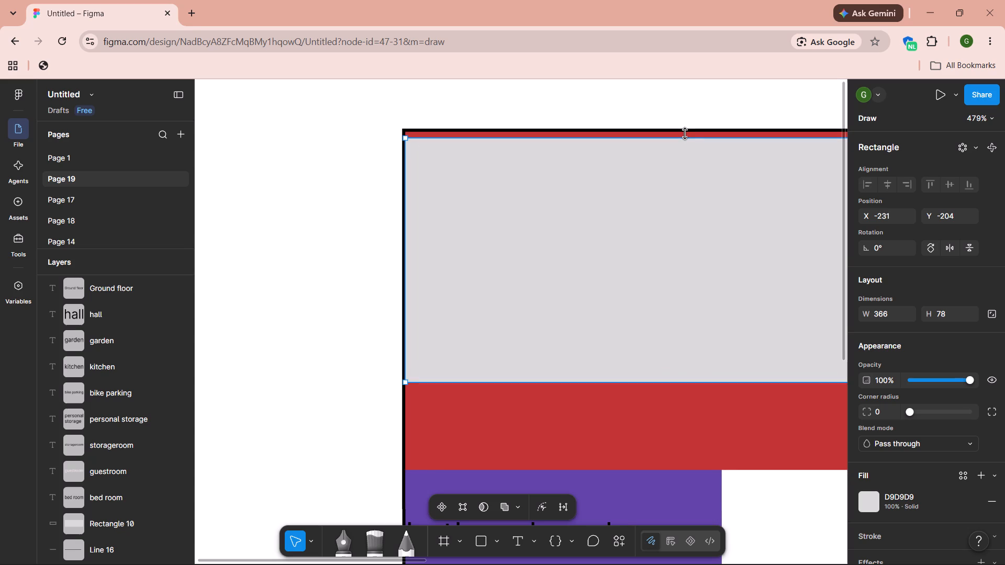
{"action": "left_click", "coordinate": [691, 137]}
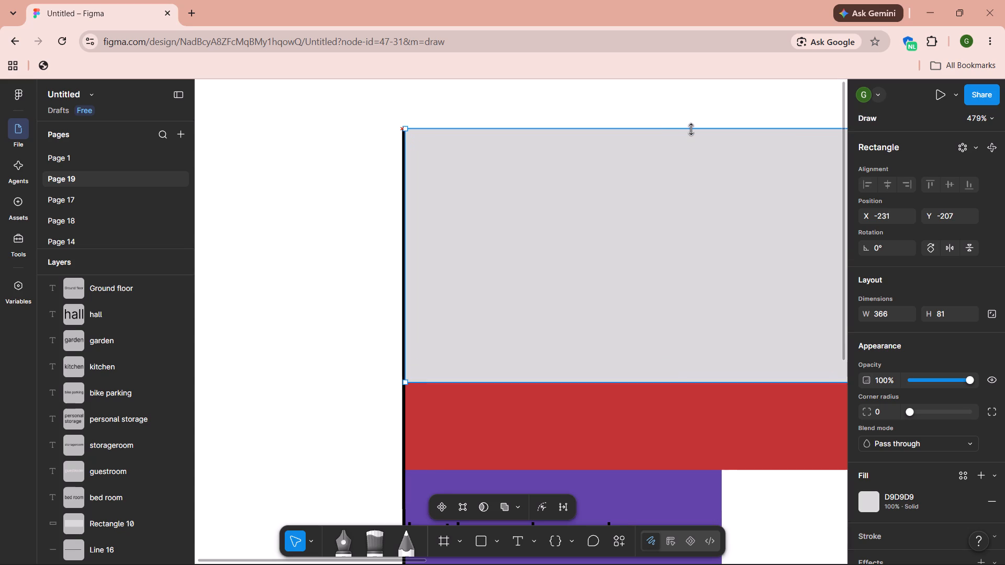
Adjust the rectangle's upper and lower edges to span the plan from Y -206 down to the garden line, about 229 high.
{"action": "left_click", "coordinate": [691, 137]}
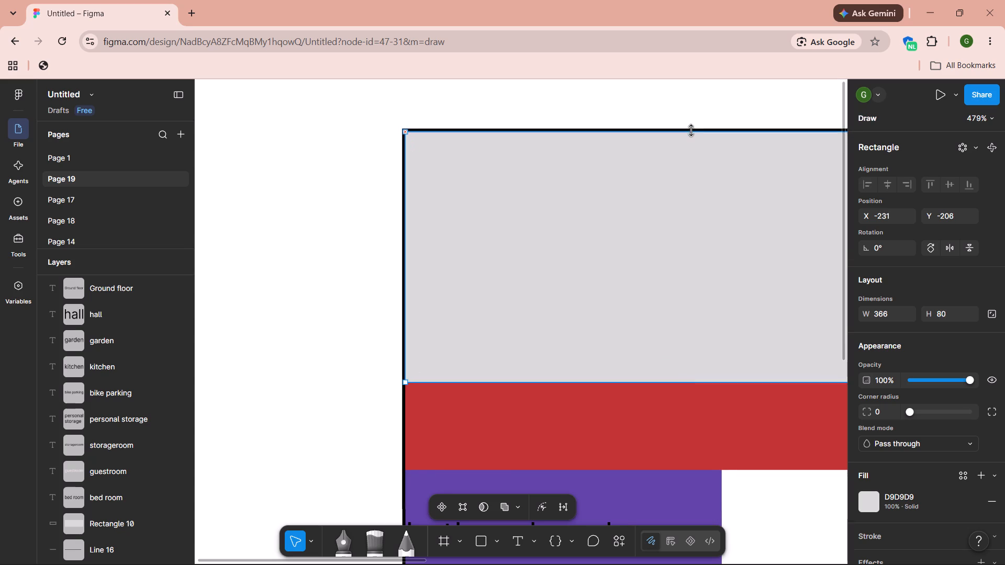
{"action": "left_click", "coordinate": [691, 138]}
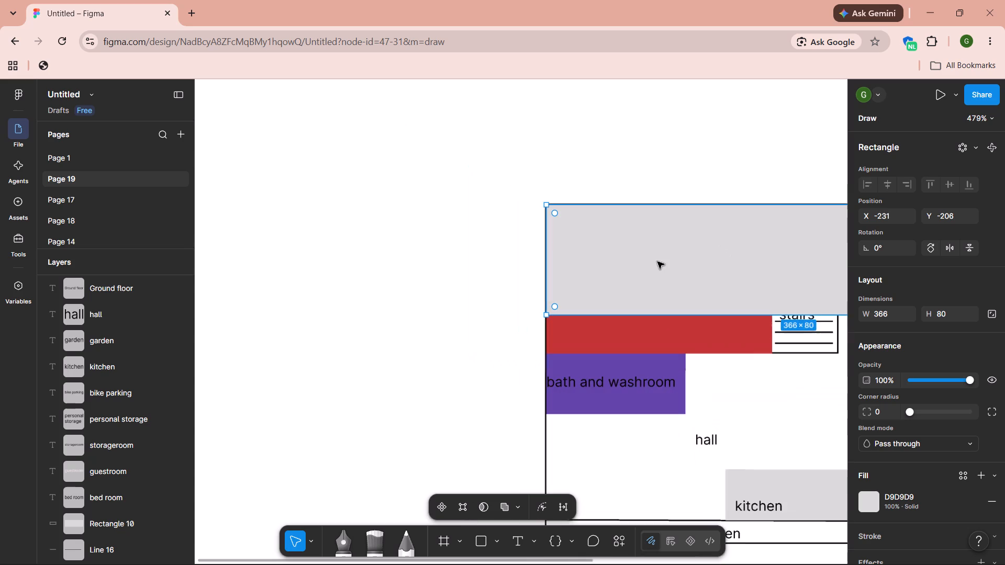
{"action": "scroll", "coordinate": [707, 267], "scroll_direction": "left", "scroll_amount": 2}
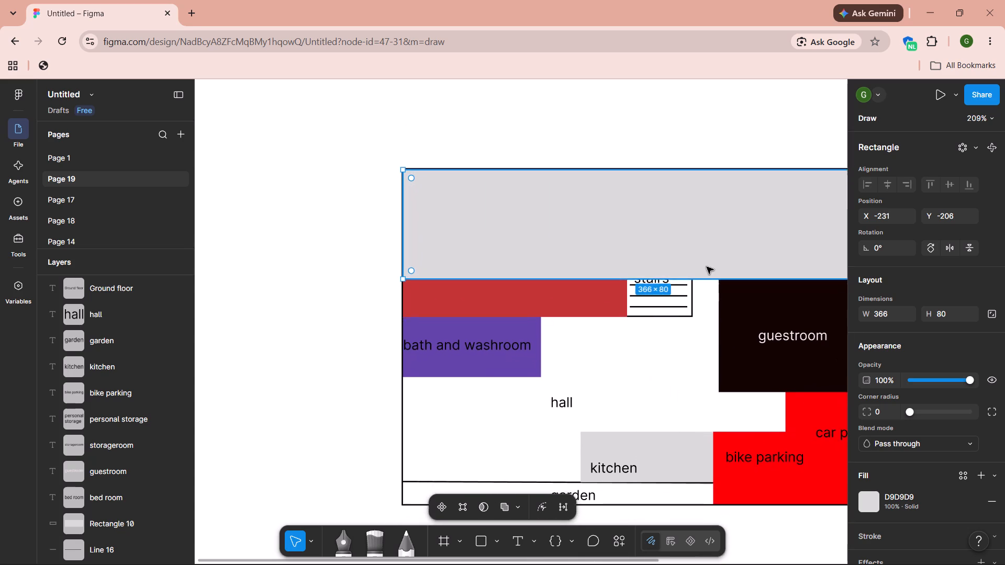
{"action": "left_click_drag", "start_coordinate": [656, 200], "coordinate": [656, 211]}
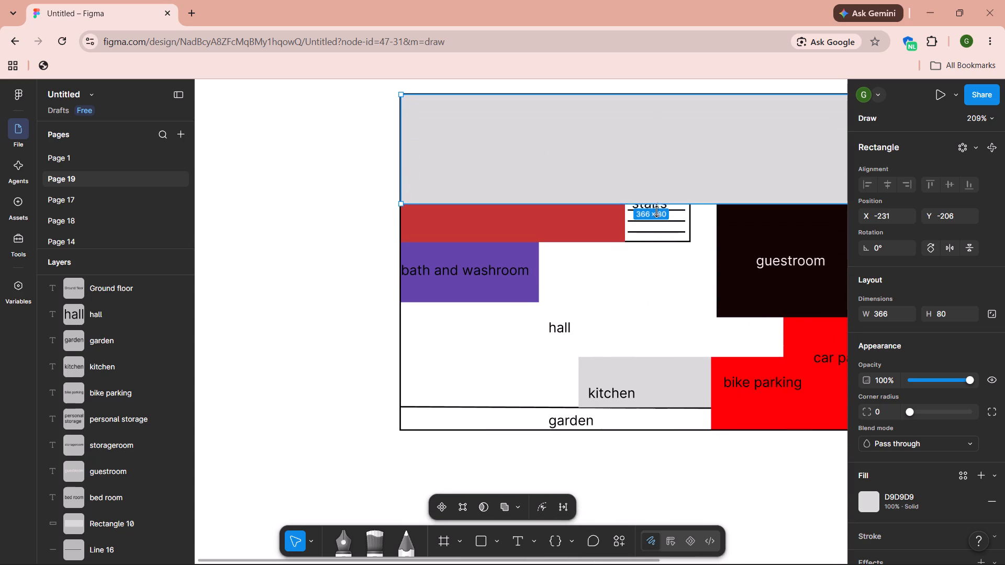
{"action": "left_click_drag", "start_coordinate": [656, 211], "coordinate": [644, 395]}
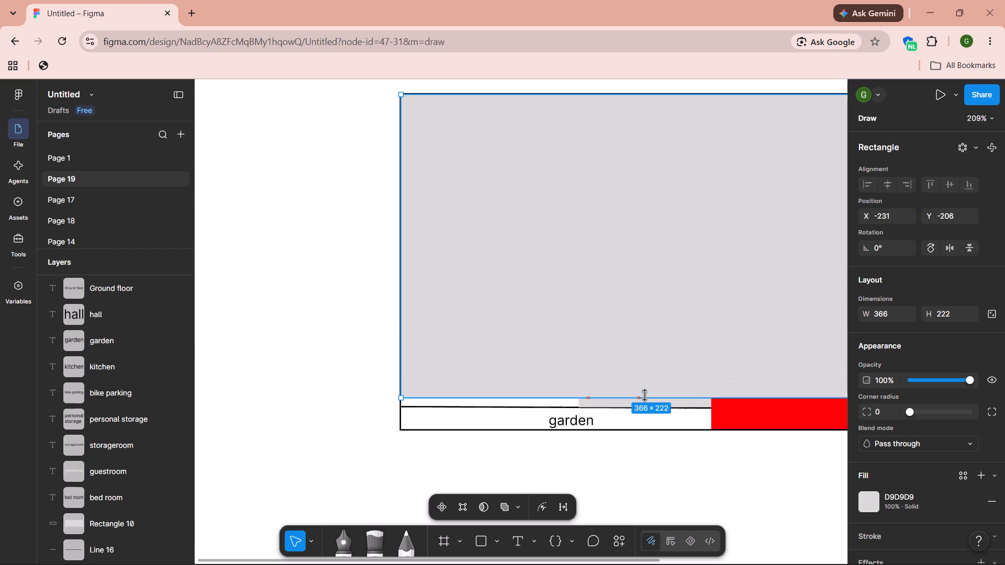
{"action": "left_click_drag", "start_coordinate": [644, 395], "coordinate": [655, 407]}
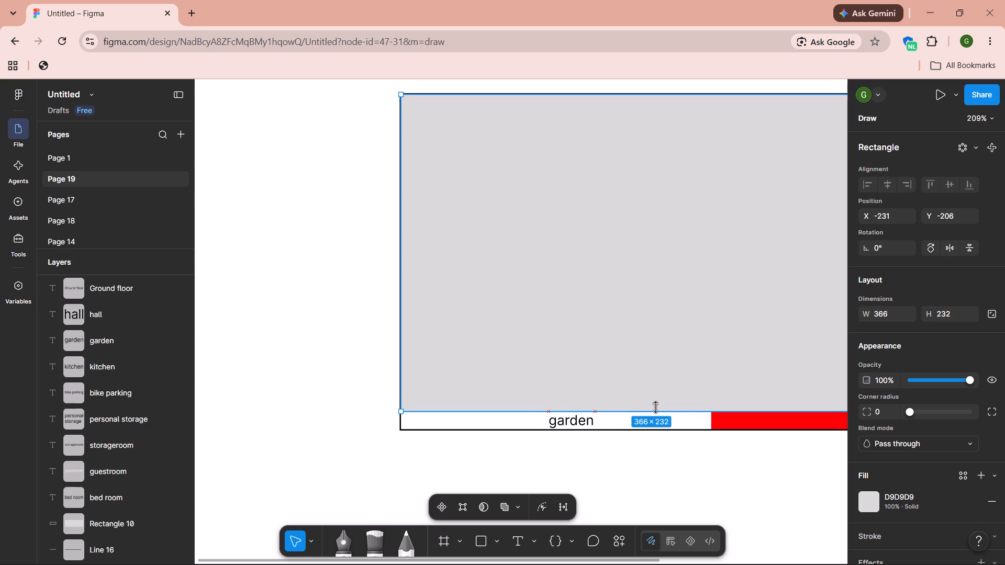
{"action": "left_click_drag", "start_coordinate": [655, 407], "coordinate": [653, 407]}
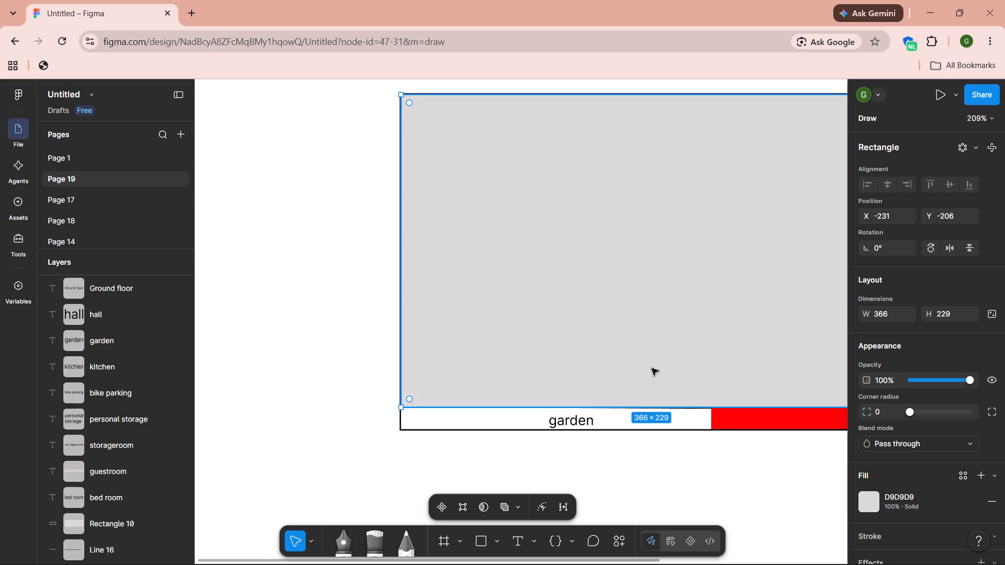
Move the rectangle off the plan into the empty area below it, aligned with the plan's sides at about X -231, Y 61.
{"action": "scroll", "coordinate": [643, 354], "scroll_direction": "down", "scroll_amount": 2}
{"action": "left_click_drag", "start_coordinate": [571, 203], "coordinate": [578, 215]}
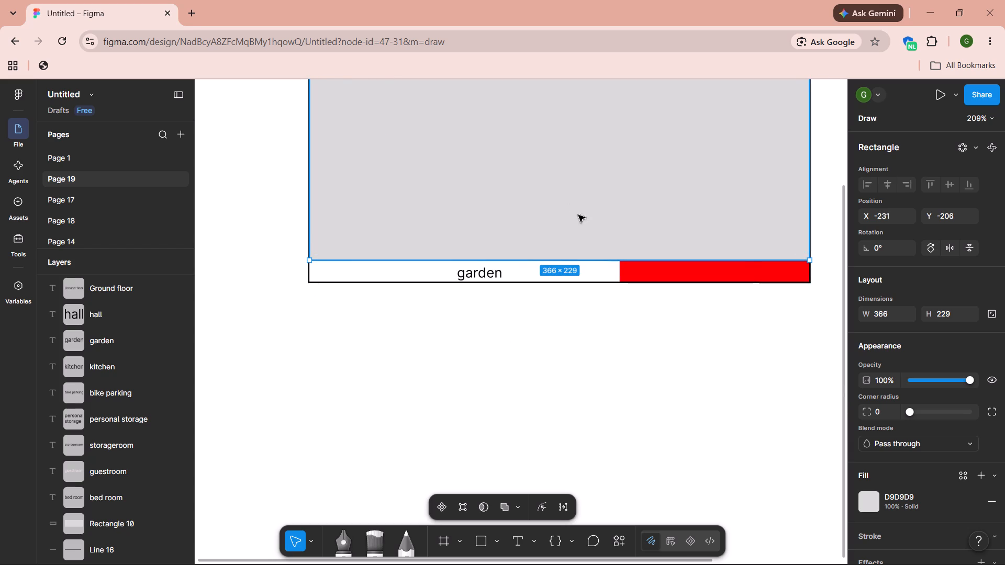
{"action": "left_click_drag", "start_coordinate": [578, 215], "coordinate": [574, 544]}
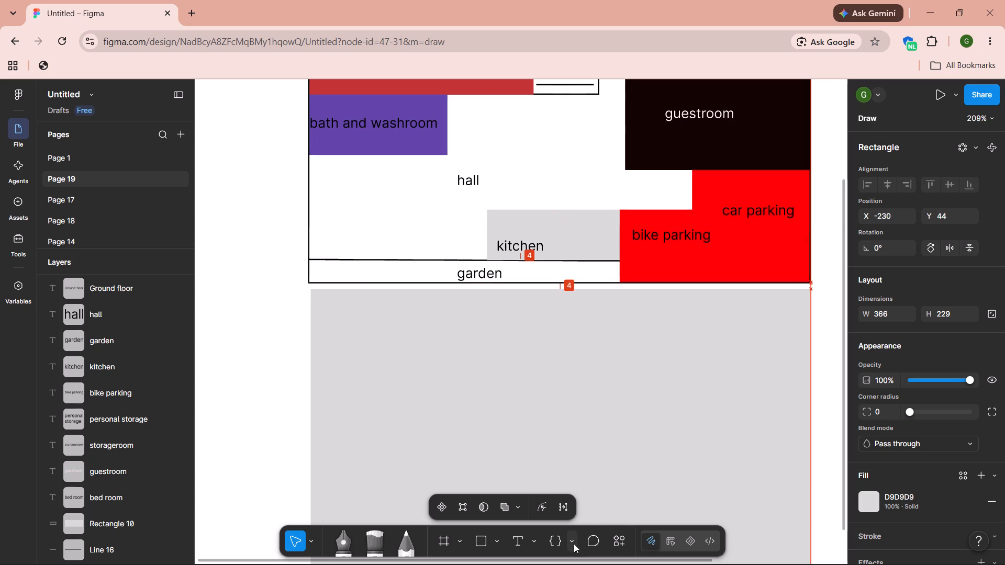
{"action": "left_click_drag", "start_coordinate": [574, 544], "coordinate": [574, 540]}
{"action": "scroll", "coordinate": [574, 540], "scroll_direction": "down", "scroll_amount": 1}
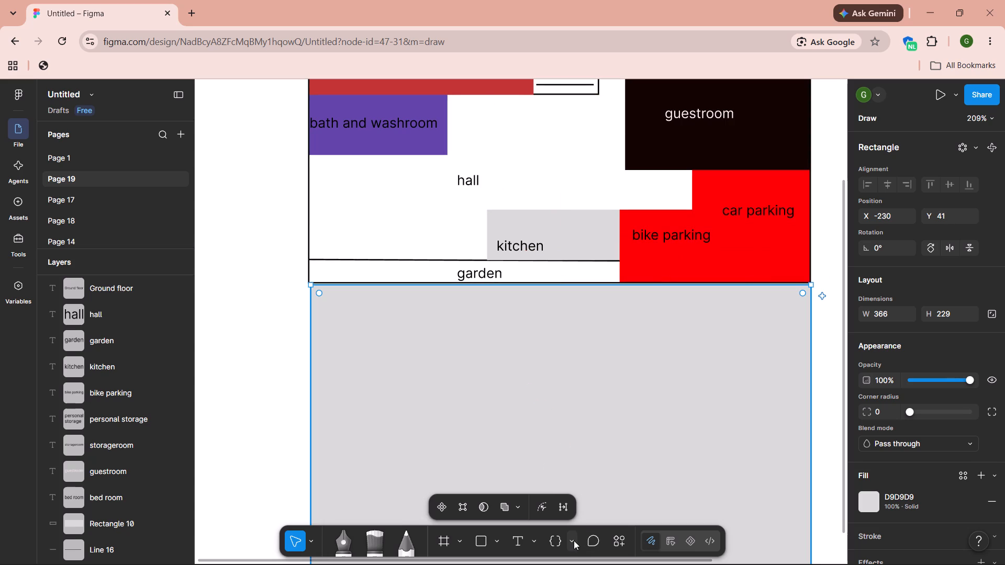
{"action": "left_click_drag", "start_coordinate": [580, 402], "coordinate": [561, 436]}
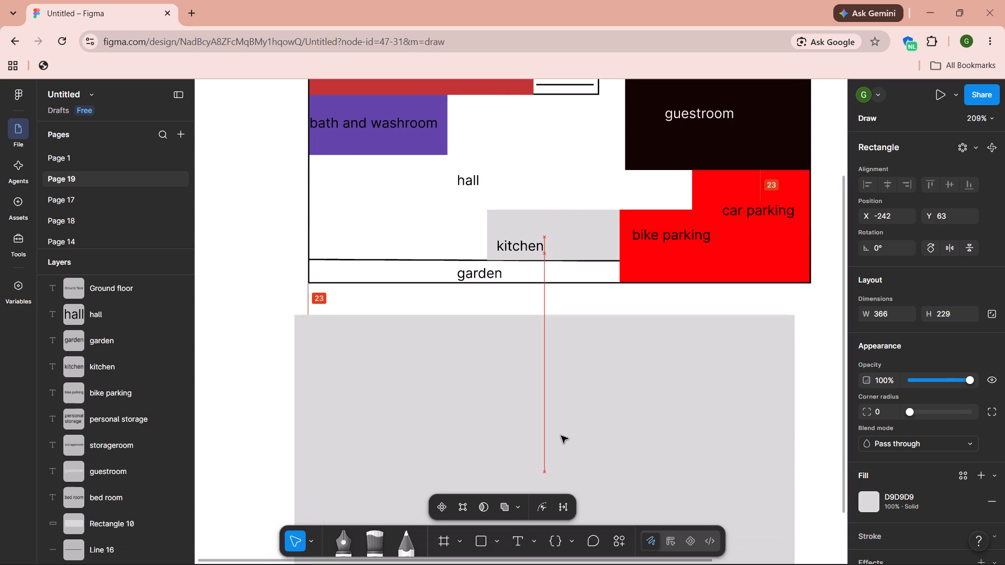
{"action": "left_click_drag", "start_coordinate": [561, 436], "coordinate": [574, 430]}
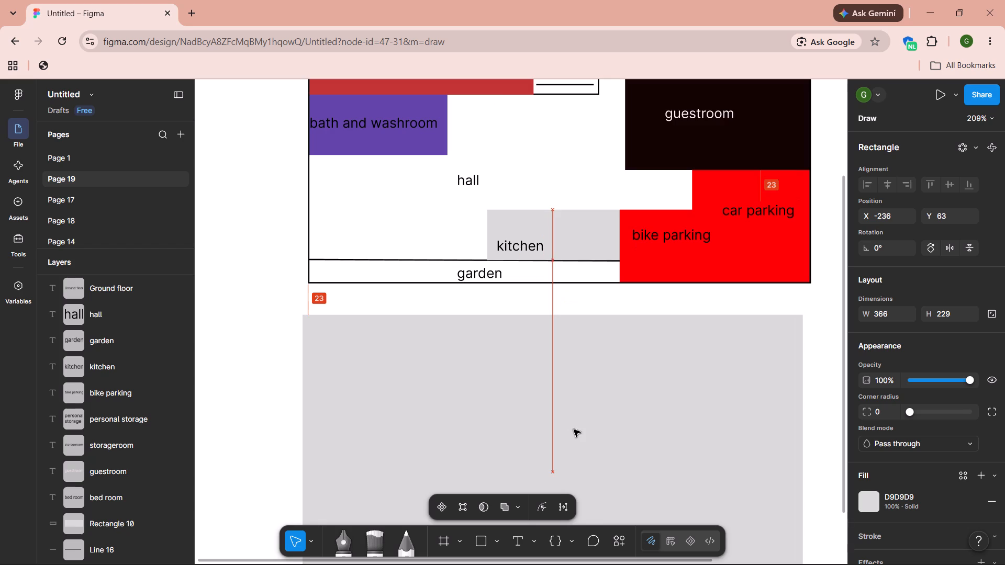
{"action": "left_click_drag", "start_coordinate": [574, 430], "coordinate": [579, 427]}
{"action": "scroll", "coordinate": [579, 427], "scroll_direction": "down", "scroll_amount": 3}
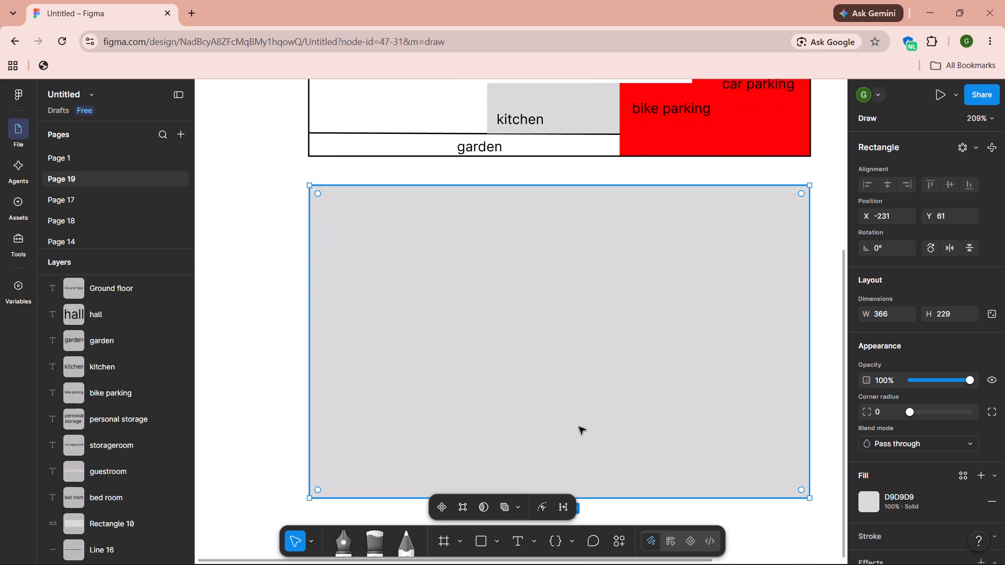
{"action": "left_click", "coordinate": [244, 374]}
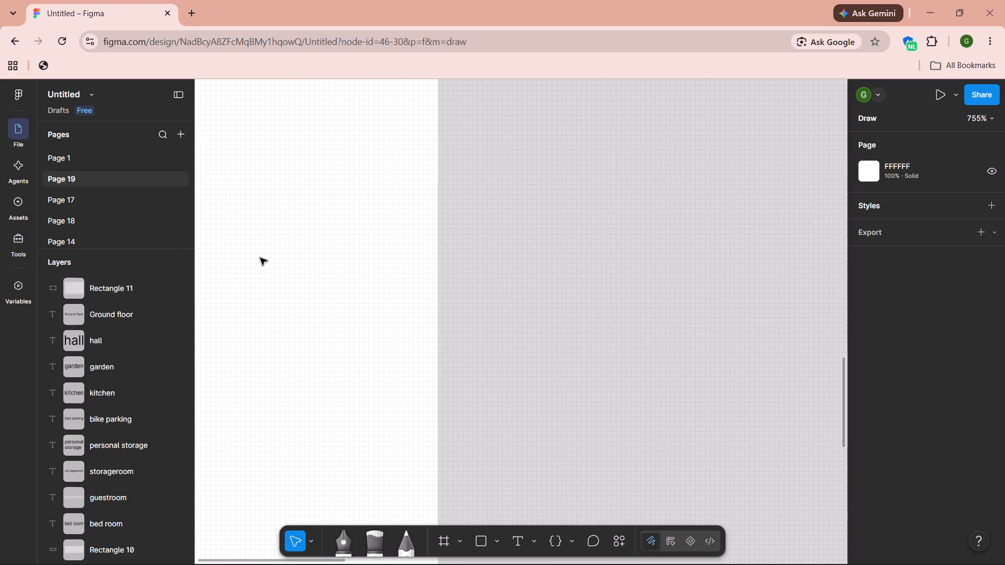
Draw a vertical black line along the rectangle's left edge, from about X -231, Y 60 to just past its lower corner, about 231 long.
{"action": "scroll", "coordinate": [260, 258], "scroll_direction": "up", "scroll_amount": 3}
{"action": "key", "text": "l"}
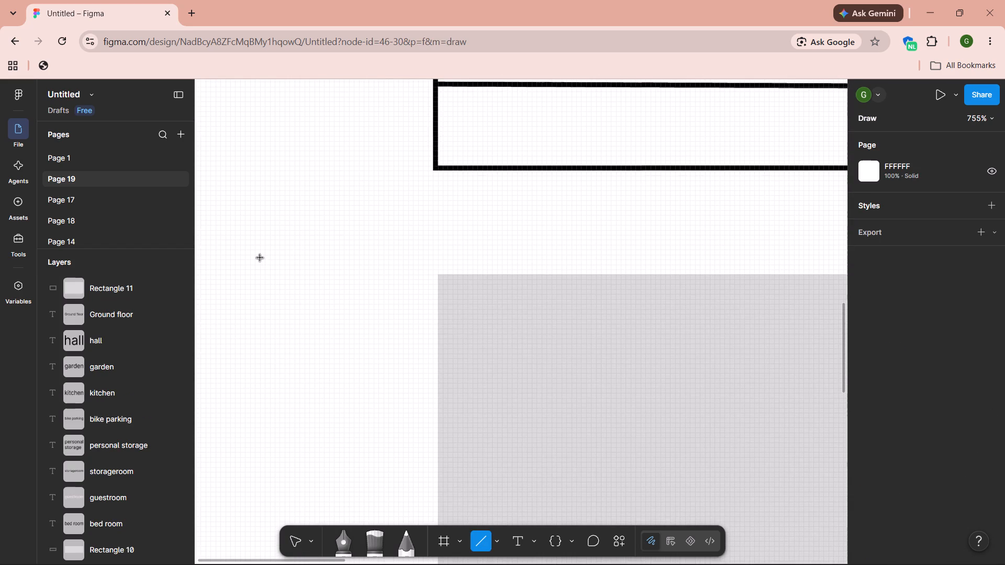
{"action": "left_click", "coordinate": [435, 276]}
{"action": "left_click_drag", "start_coordinate": [435, 276], "coordinate": [433, 300]}
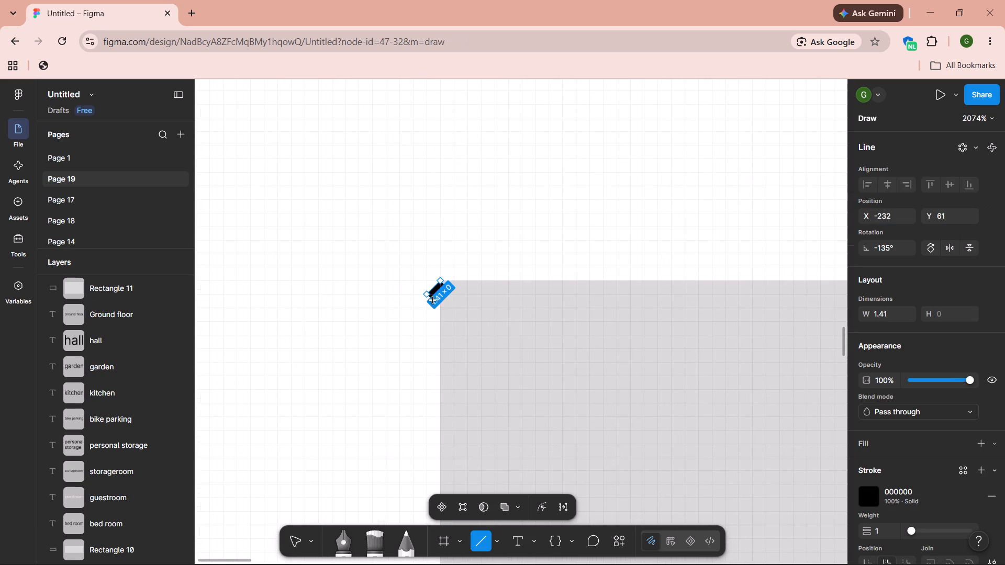
{"action": "left_click_drag", "start_coordinate": [433, 300], "coordinate": [434, 268]}
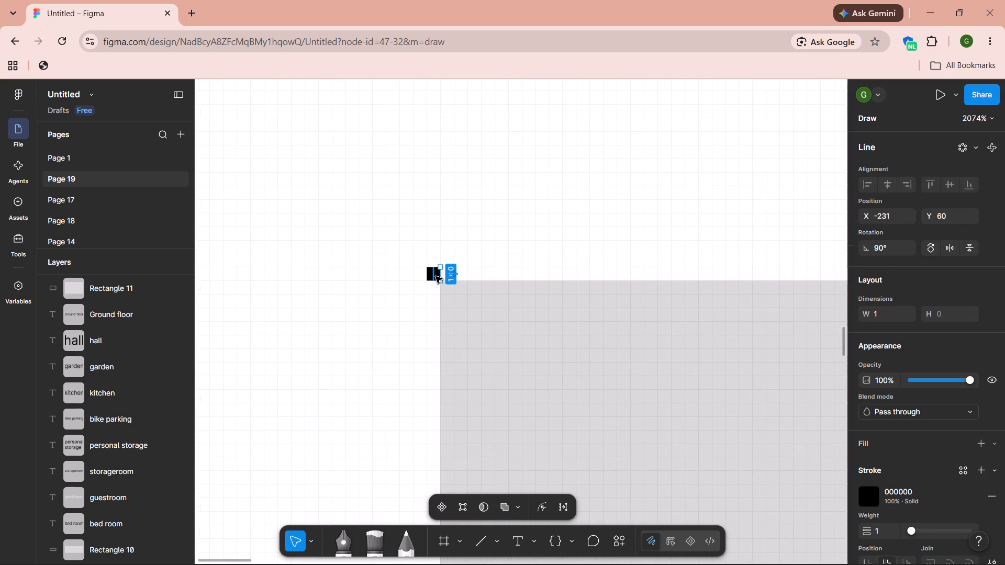
{"action": "left_click_drag", "start_coordinate": [441, 281], "coordinate": [444, 311]}
{"action": "left_click_drag", "start_coordinate": [444, 311], "coordinate": [442, 564]}
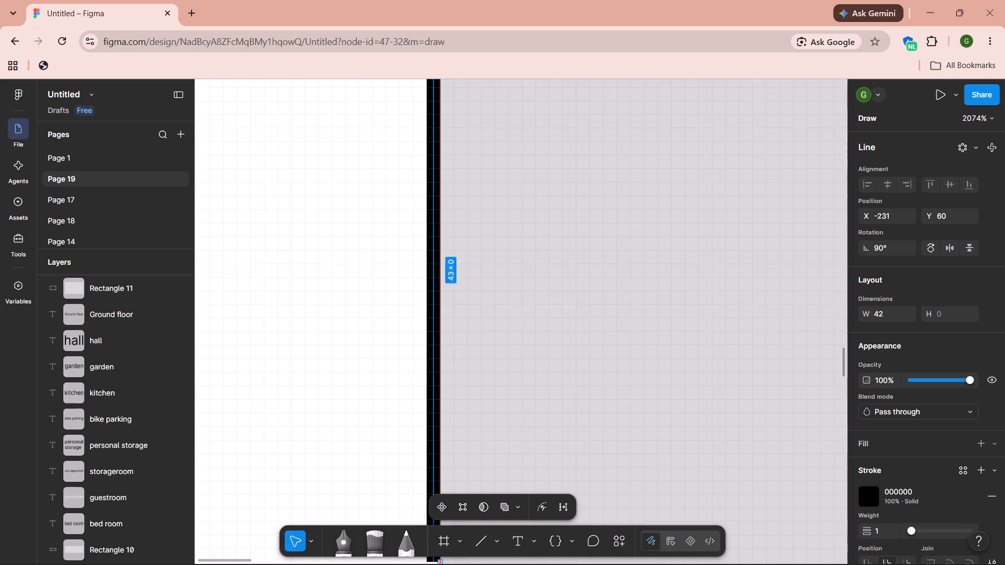
{"action": "left_click_drag", "start_coordinate": [442, 564], "coordinate": [439, 564]}
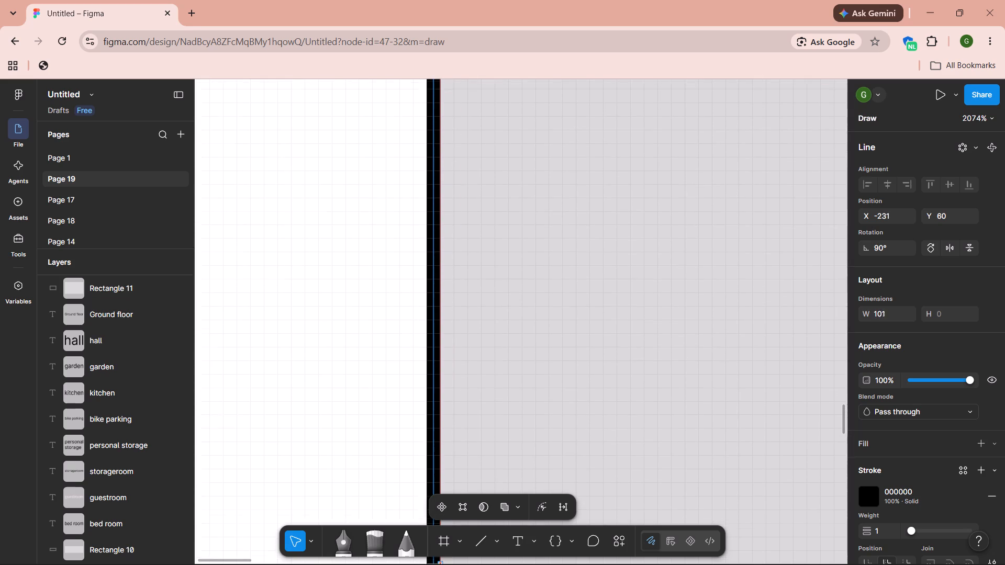
{"action": "left_click_drag", "start_coordinate": [439, 564], "coordinate": [439, 563]}
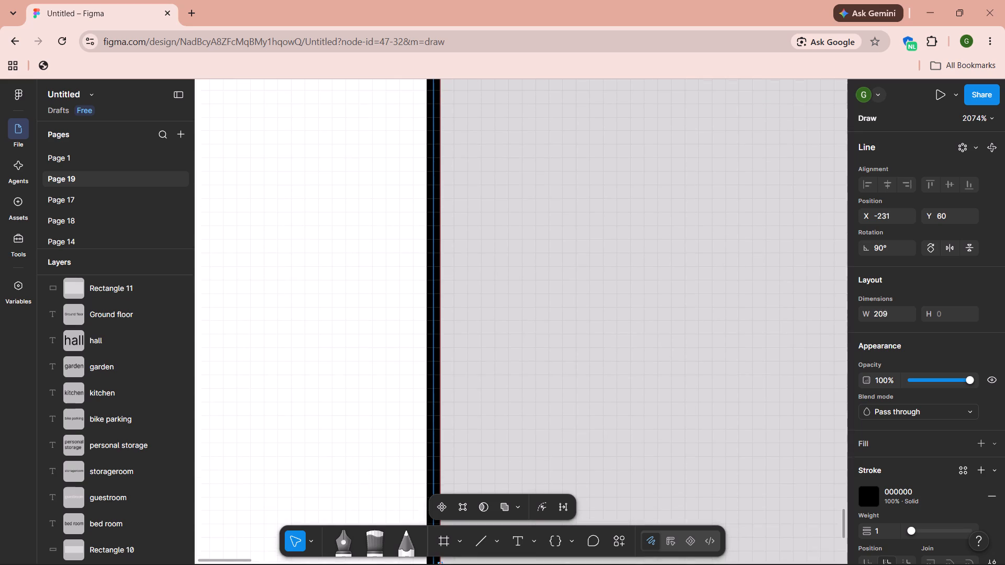
{"action": "left_click_drag", "start_coordinate": [439, 563], "coordinate": [436, 335]}
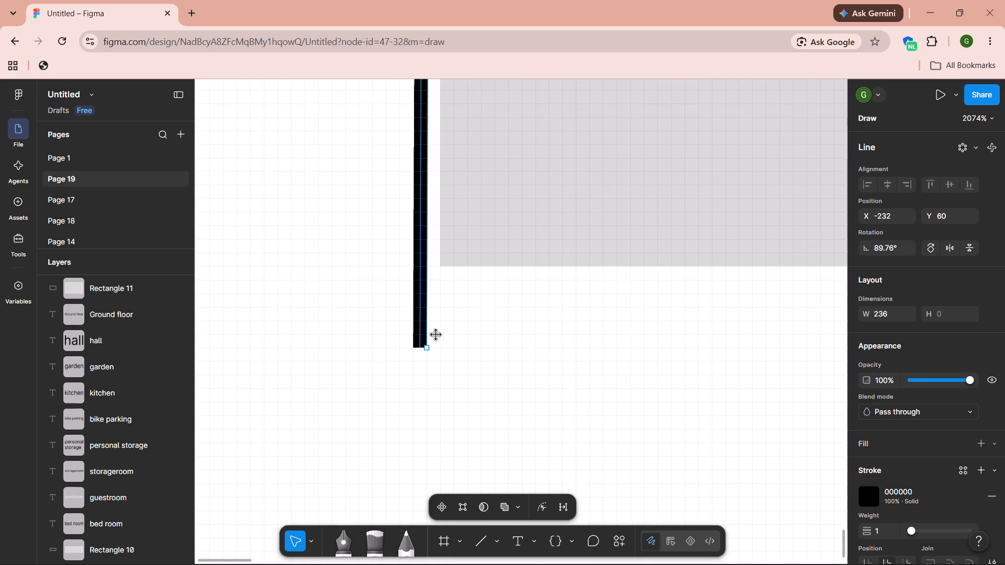
{"action": "left_click_drag", "start_coordinate": [436, 335], "coordinate": [434, 270]}
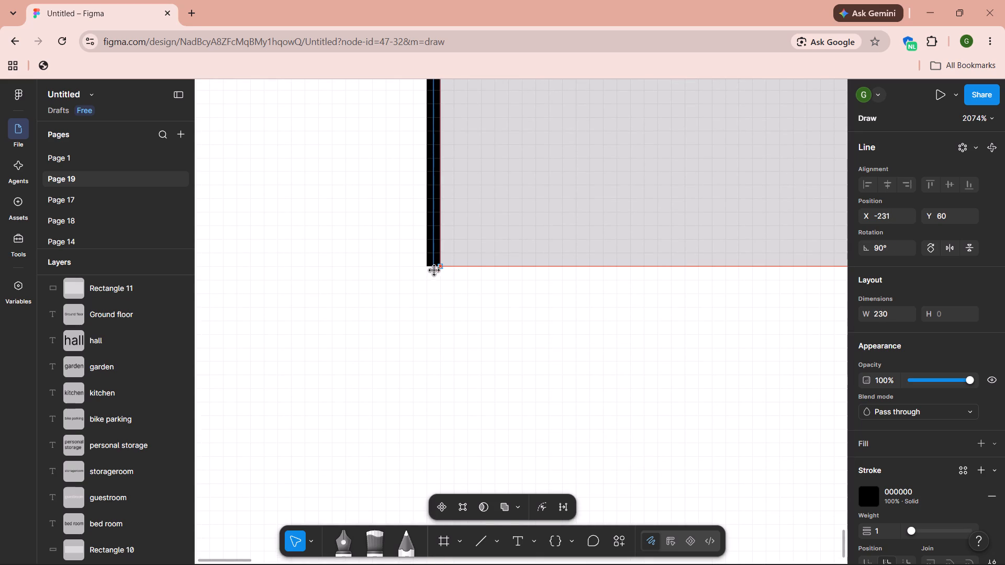
{"action": "left_click_drag", "start_coordinate": [434, 270], "coordinate": [434, 274]}
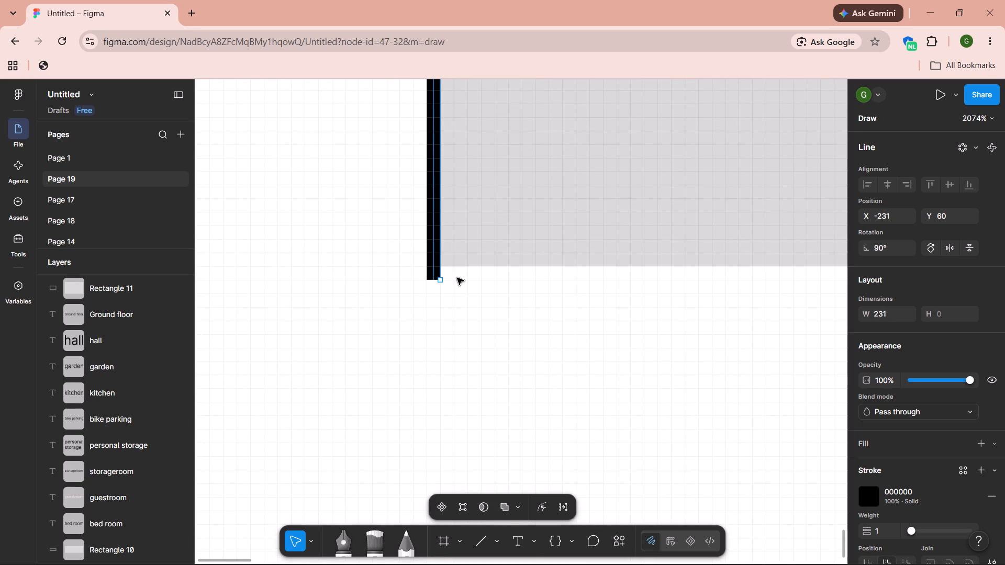
Draw a horizontal line along the rectangle's bottom edge, from X -231, Y 291 to just past its right corner, about 367 long.
{"action": "key", "text": "l"}
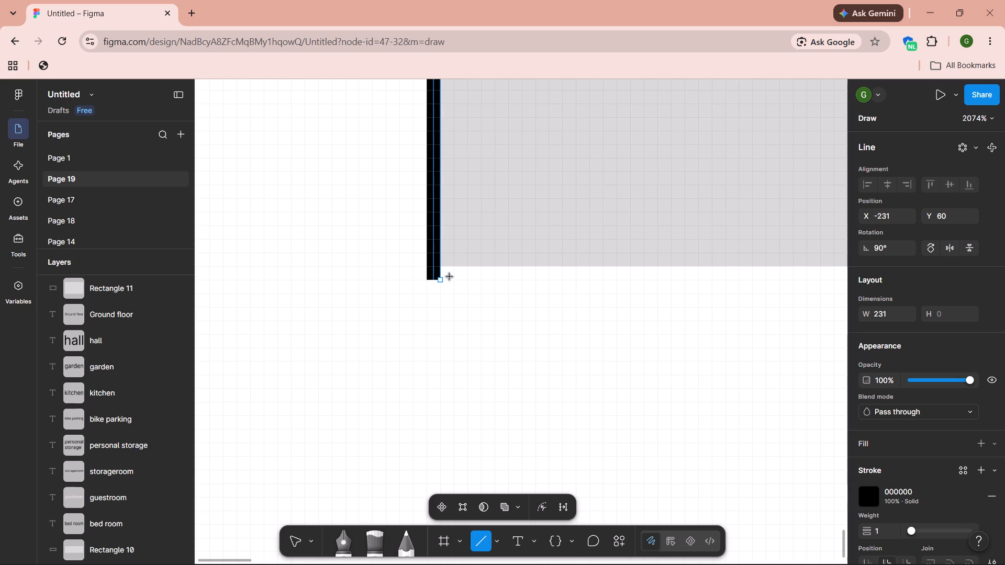
{"action": "left_click_drag", "start_coordinate": [450, 277], "coordinate": [539, 279]}
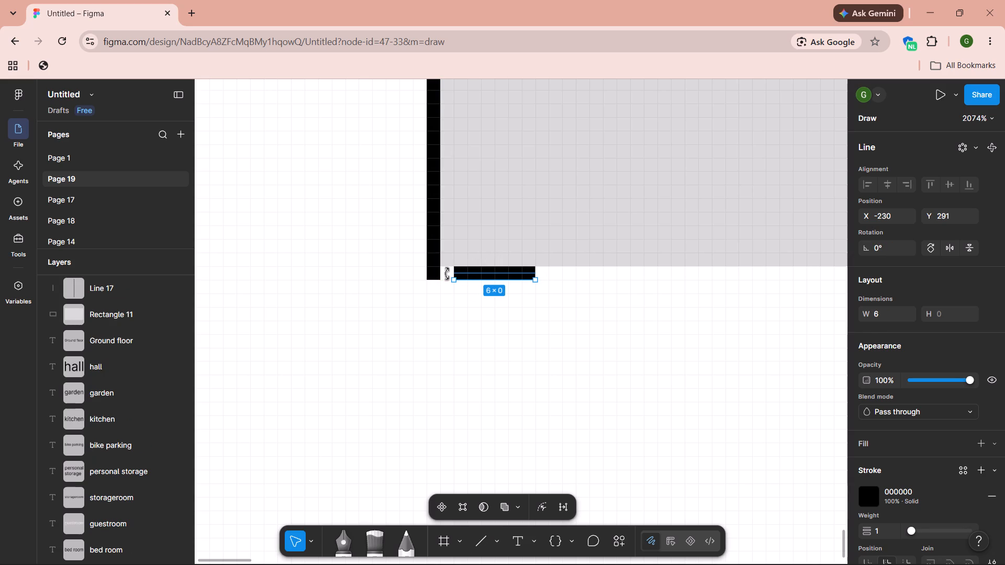
{"action": "left_click_drag", "start_coordinate": [452, 279], "coordinate": [443, 279]}
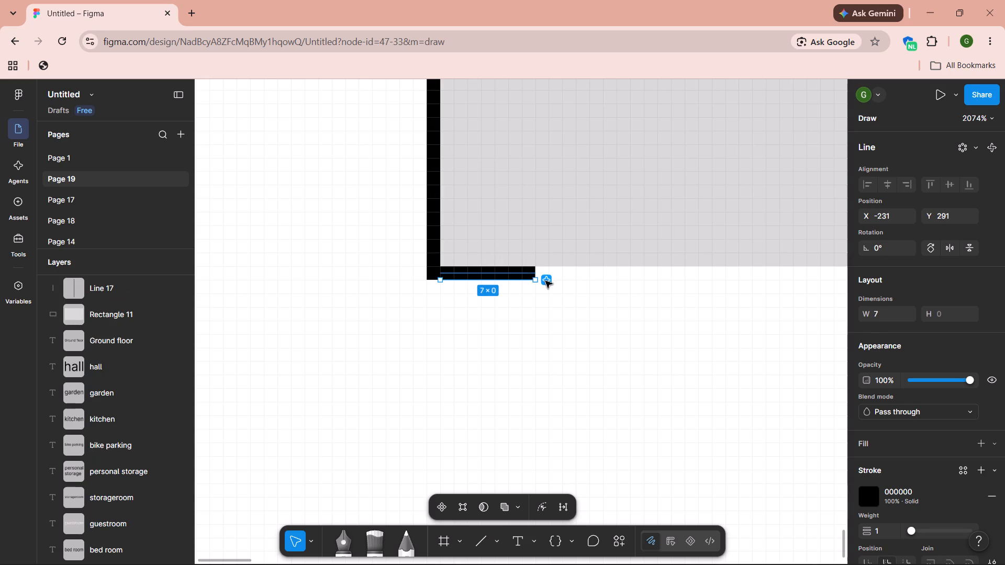
{"action": "left_click_drag", "start_coordinate": [532, 281], "coordinate": [773, 276]}
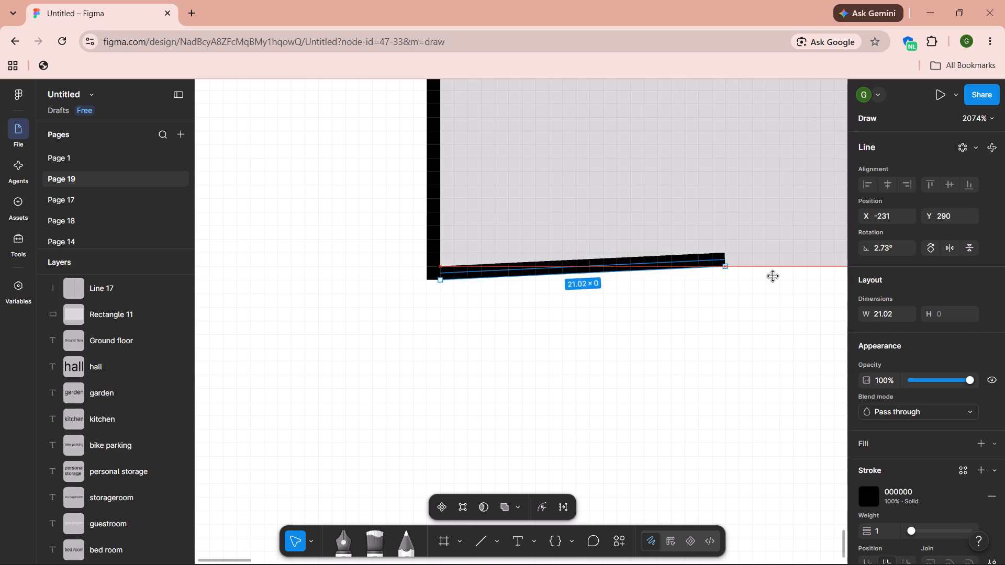
{"action": "left_click_drag", "start_coordinate": [773, 276], "coordinate": [849, 278]}
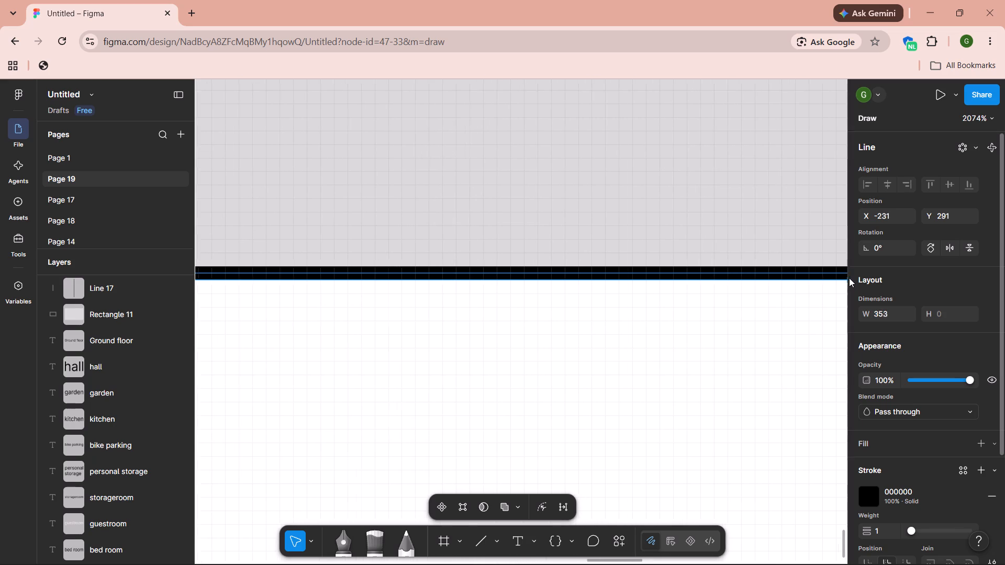
{"action": "left_click_drag", "start_coordinate": [849, 278], "coordinate": [592, 290]}
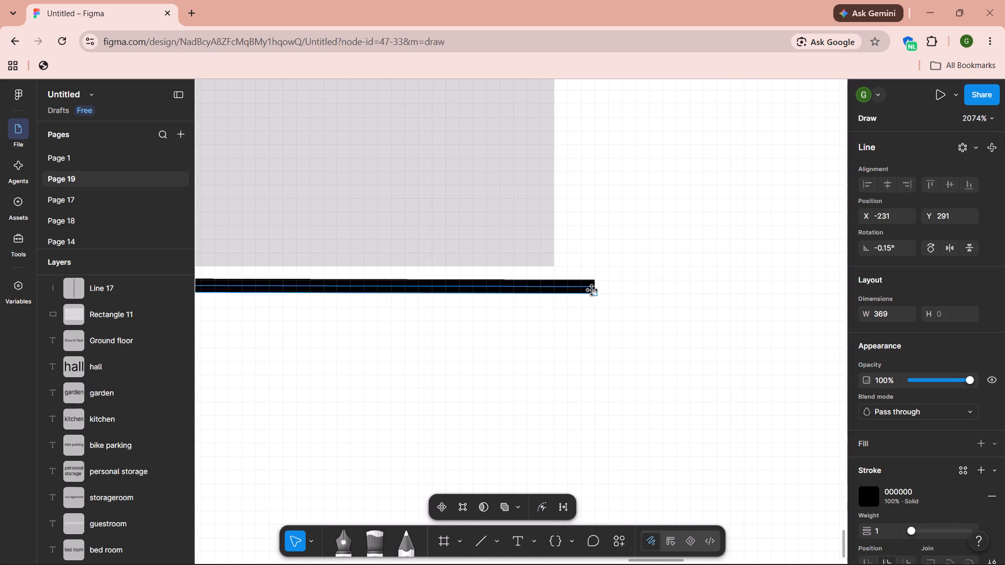
{"action": "left_click_drag", "start_coordinate": [592, 290], "coordinate": [563, 278]}
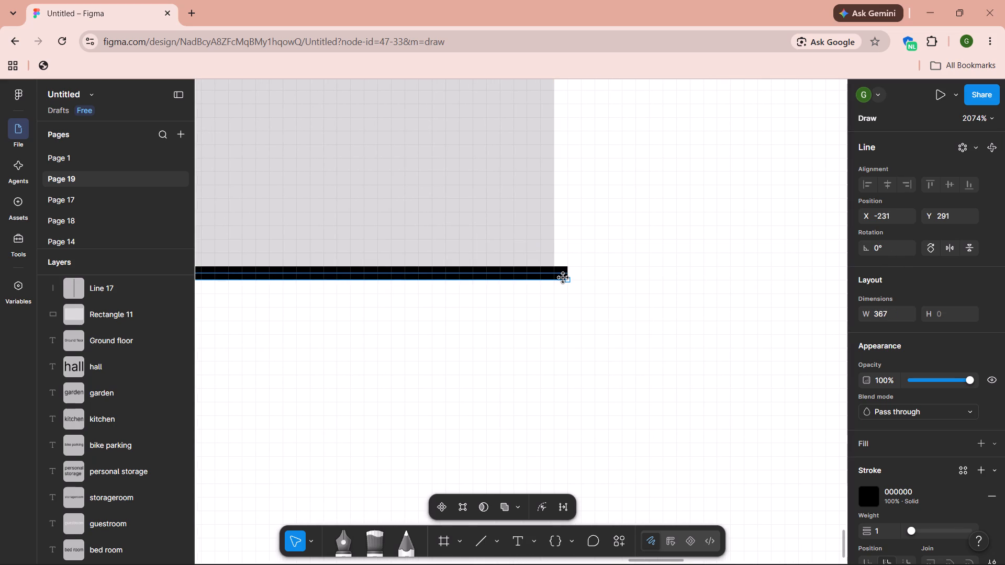
{"action": "left_click_drag", "start_coordinate": [563, 278], "coordinate": [565, 278]}
{"action": "left_click", "coordinate": [597, 302]}
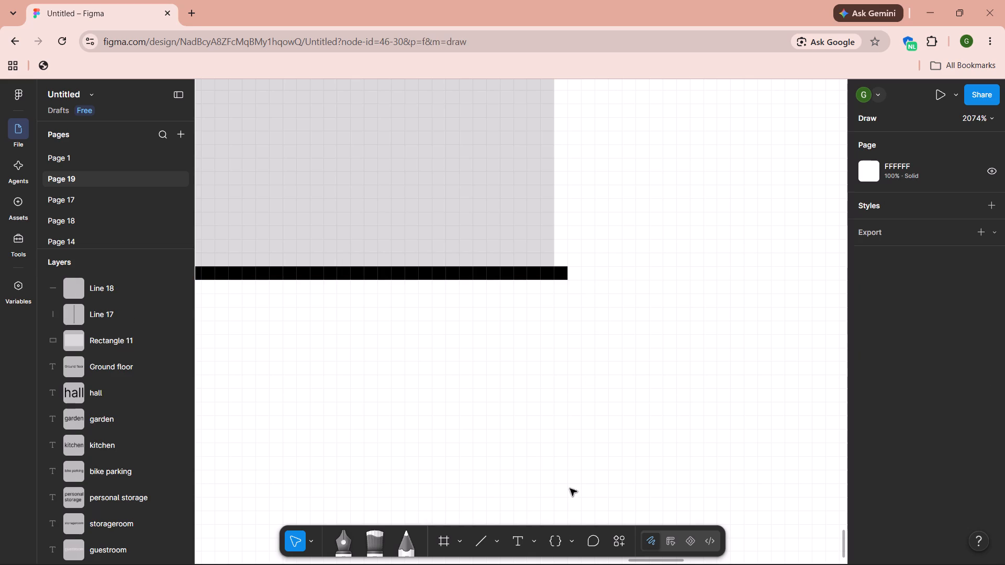
Draw a vertical black line along the lower rectangle's right edge, at X 136 from the bottom line up to Y 60, about 230 long.
{"action": "left_click", "coordinate": [485, 538]}
{"action": "double_click", "coordinate": [562, 258]}
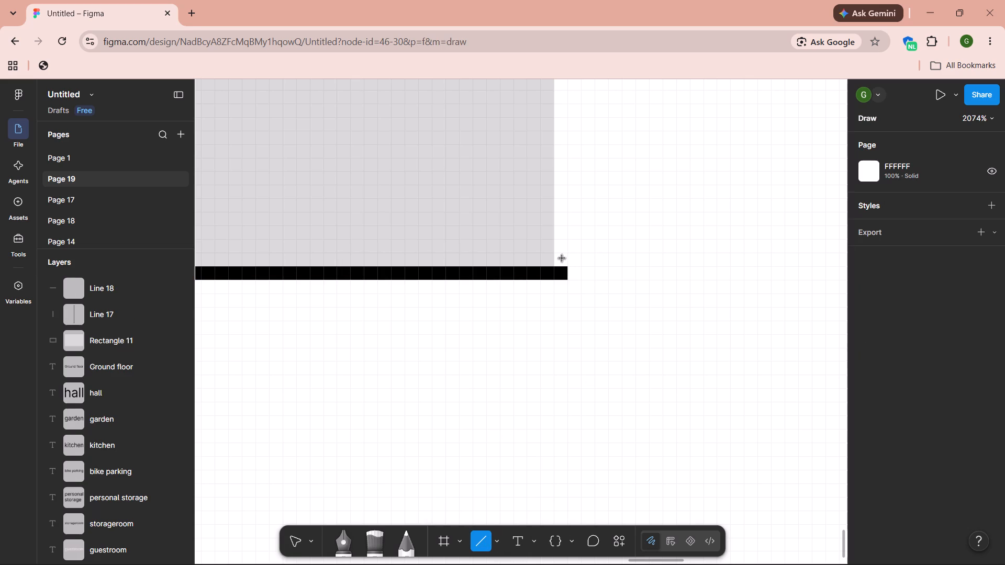
{"action": "left_click_drag", "start_coordinate": [562, 259], "coordinate": [561, 253]}
{"action": "left_click_drag", "start_coordinate": [561, 253], "coordinate": [568, 214]}
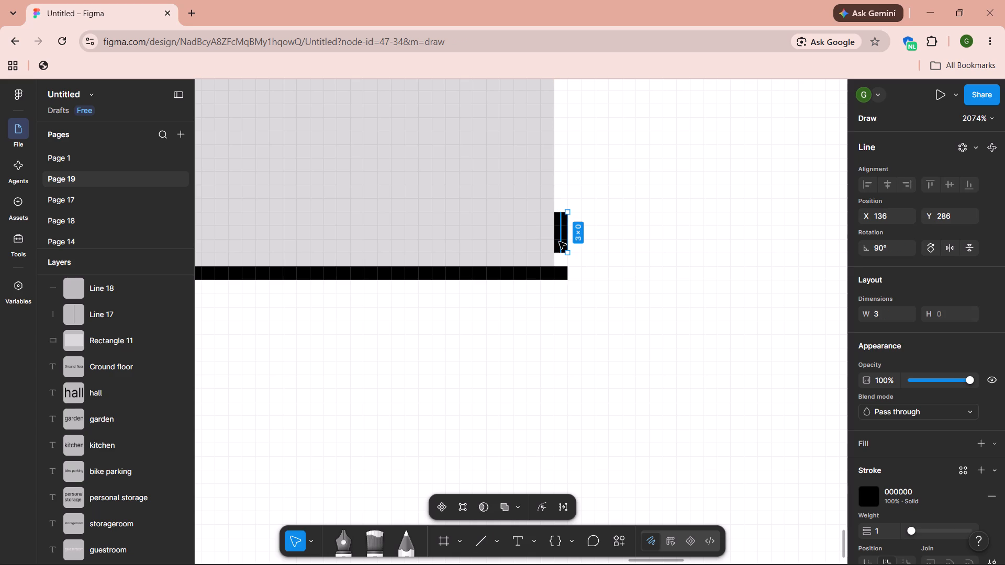
{"action": "left_click_drag", "start_coordinate": [559, 230], "coordinate": [557, 248]}
{"action": "left_click_drag", "start_coordinate": [569, 221], "coordinate": [570, 65]}
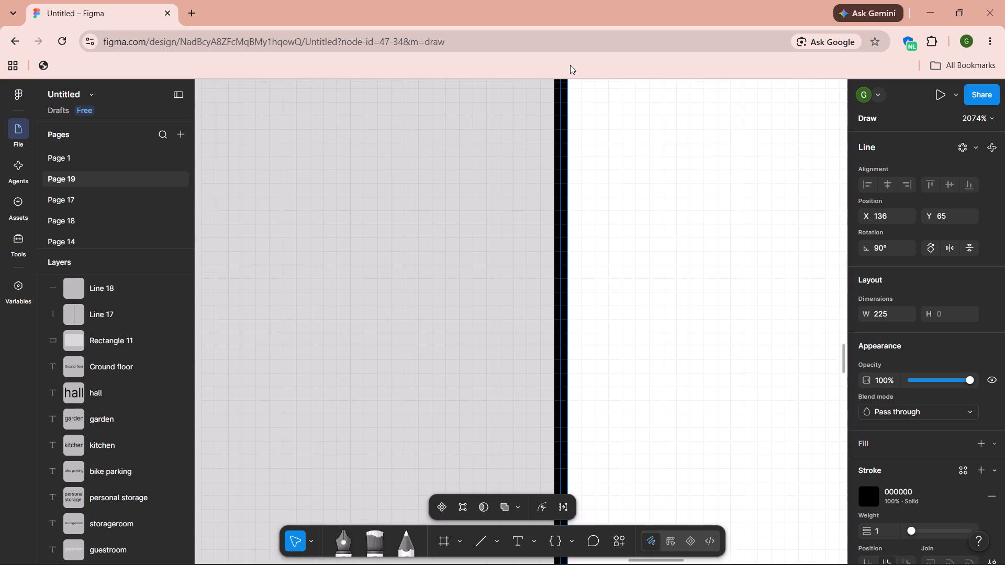
{"action": "left_click_drag", "start_coordinate": [570, 65], "coordinate": [564, 217]}
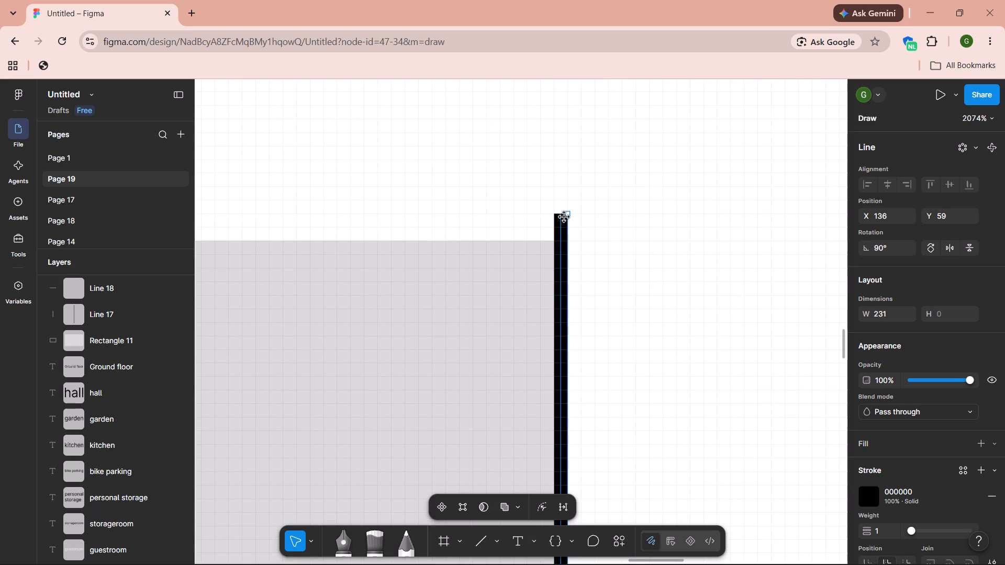
{"action": "left_click_drag", "start_coordinate": [564, 217], "coordinate": [564, 225]}
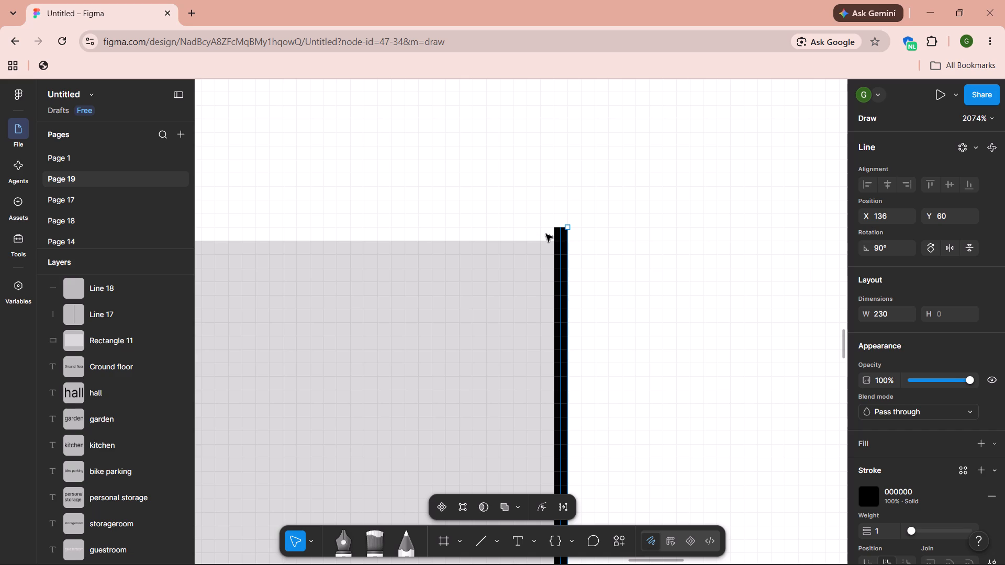
Draw a horizontal line along the lower rectangle's top edge at Y 61, reaching the left vertical line at X -231, about 366 long.
{"action": "left_click", "coordinate": [546, 234]}
{"action": "key", "text": "l"}
{"action": "left_click_drag", "start_coordinate": [546, 234], "coordinate": [527, 228]}
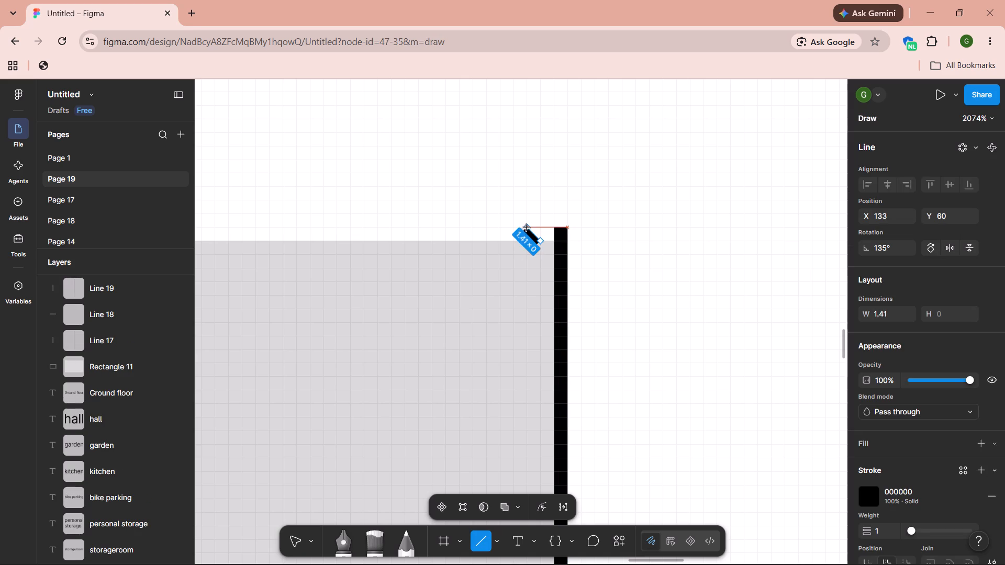
{"action": "left_click_drag", "start_coordinate": [527, 228], "coordinate": [542, 233]}
{"action": "left_click_drag", "start_coordinate": [542, 233], "coordinate": [551, 234]}
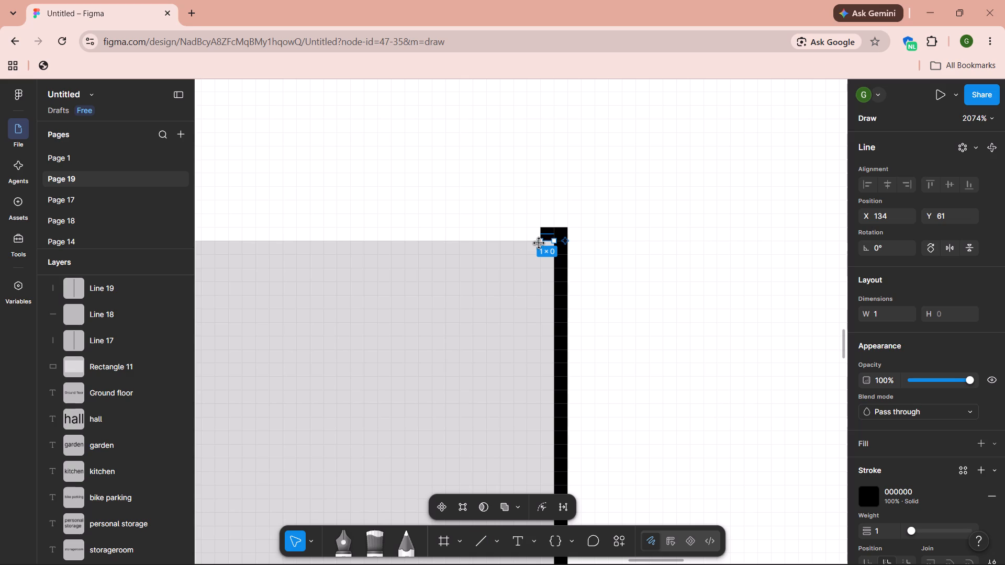
{"action": "left_click_drag", "start_coordinate": [537, 243], "coordinate": [227, 238]}
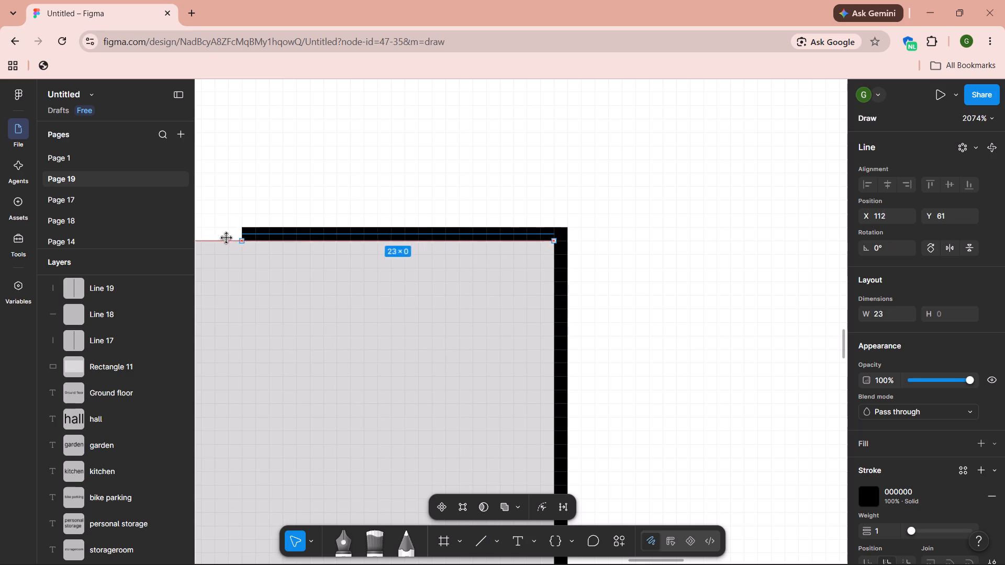
{"action": "left_click_drag", "start_coordinate": [227, 238], "coordinate": [189, 241]}
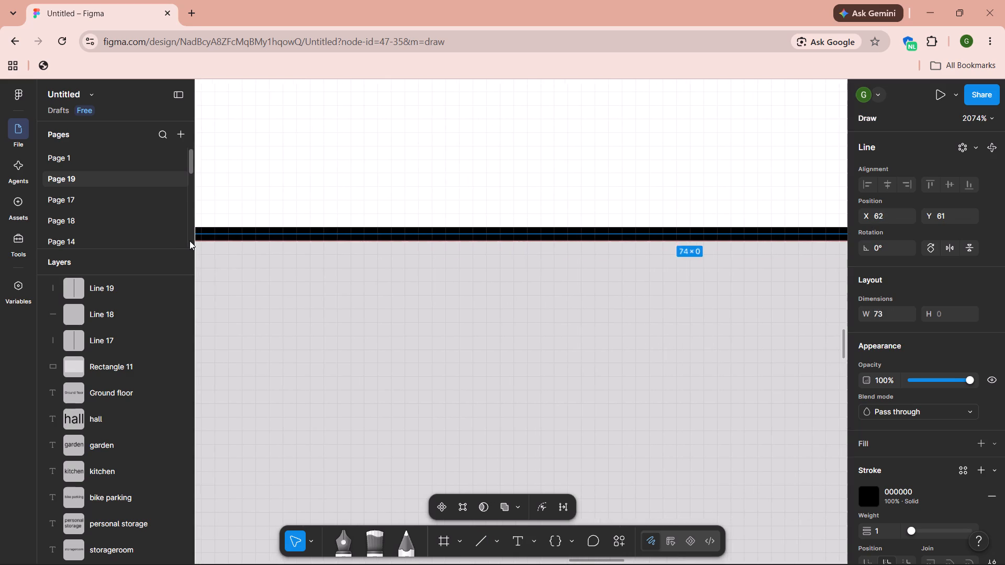
{"action": "left_click_drag", "start_coordinate": [189, 241], "coordinate": [193, 238]}
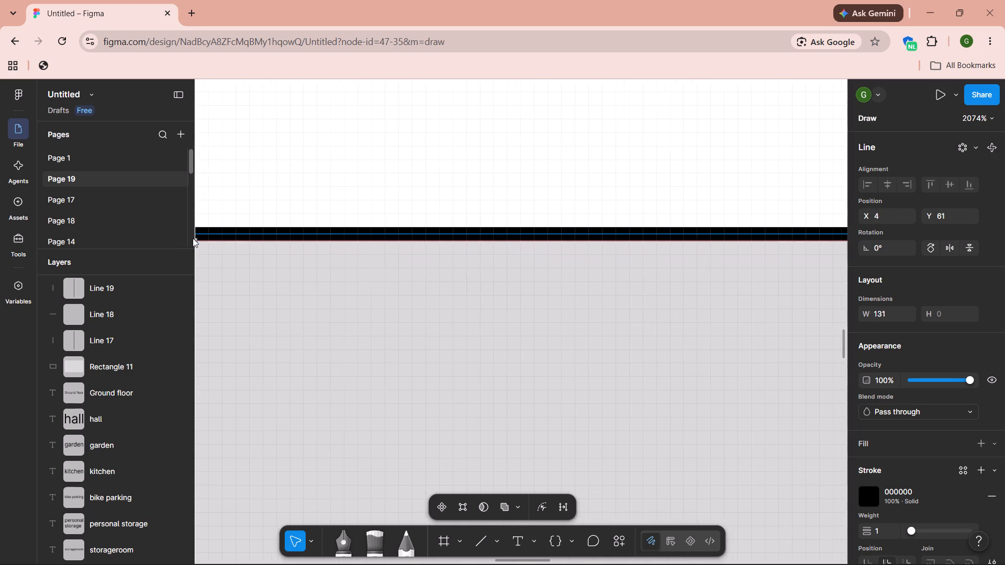
{"action": "left_click_drag", "start_coordinate": [193, 238], "coordinate": [194, 238]}
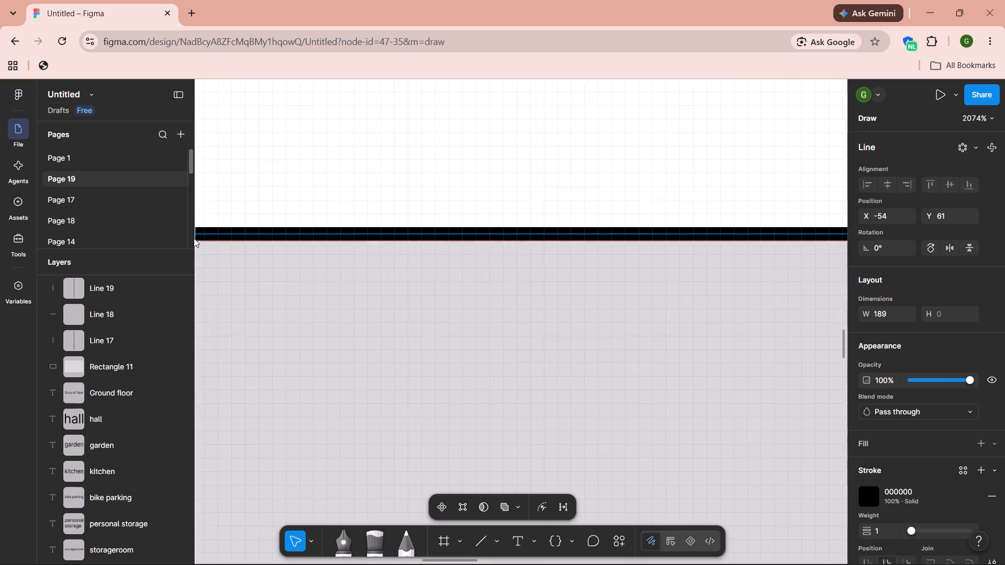
{"action": "left_click_drag", "start_coordinate": [194, 238], "coordinate": [203, 236]}
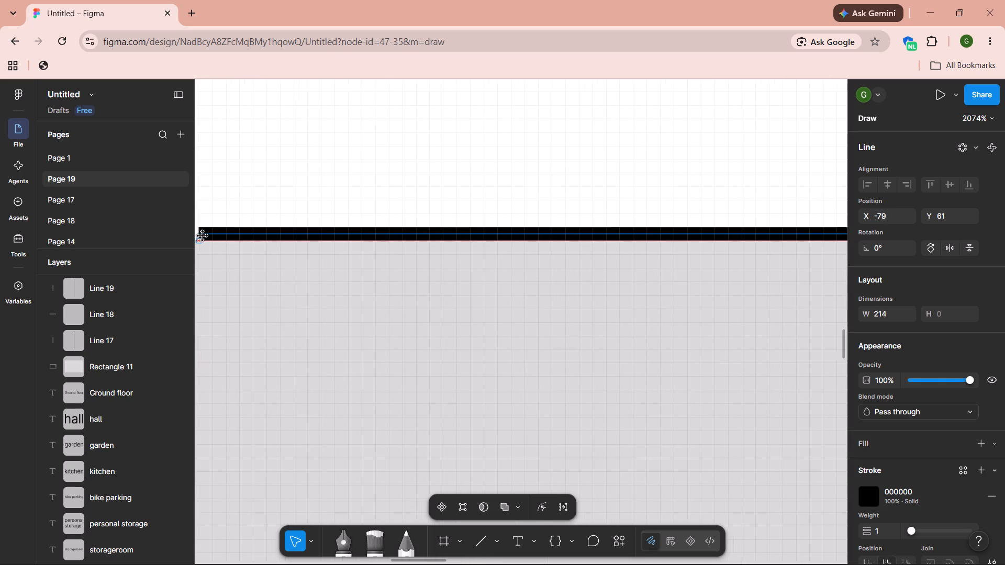
{"action": "left_click_drag", "start_coordinate": [203, 236], "coordinate": [191, 236]}
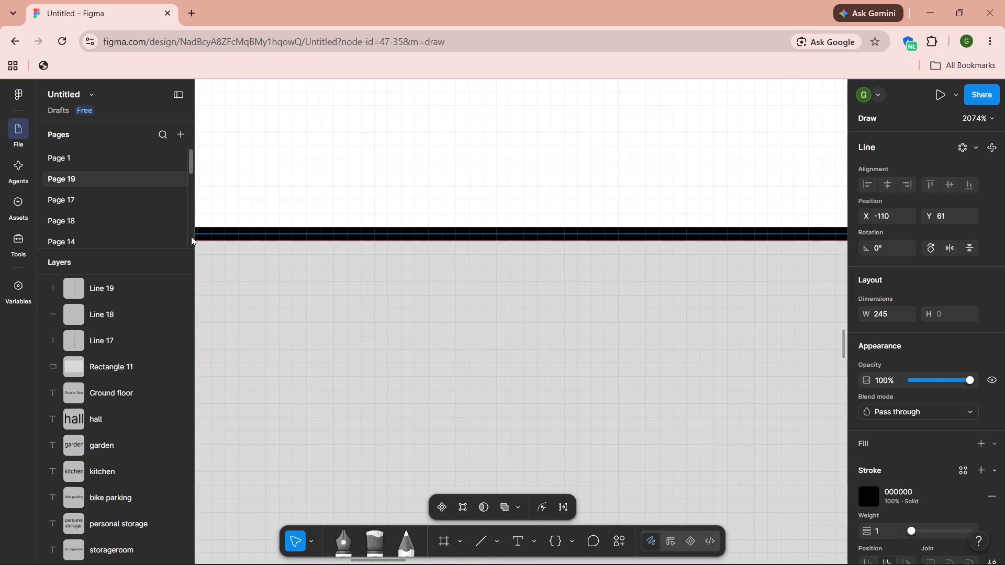
{"action": "left_click_drag", "start_coordinate": [191, 236], "coordinate": [213, 248]}
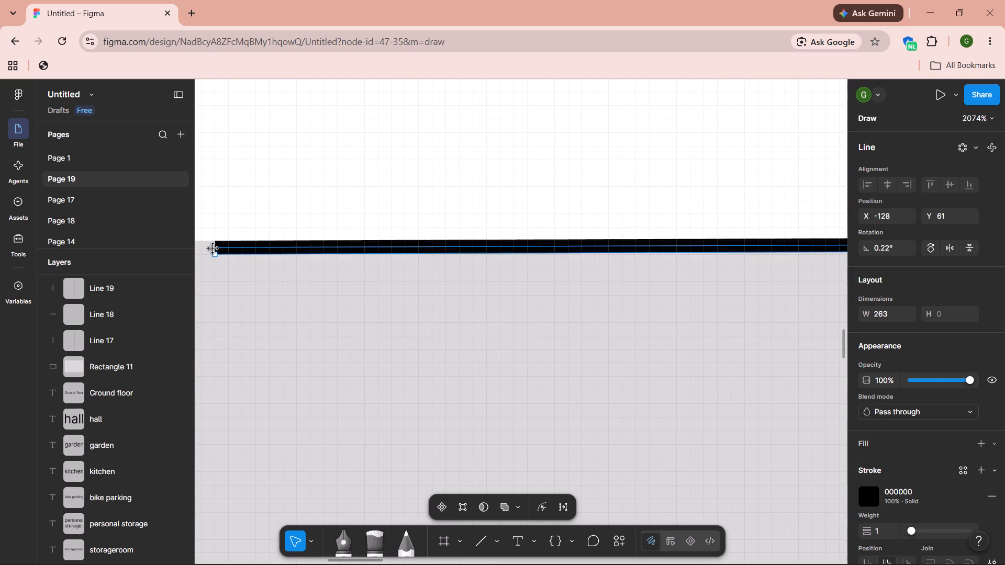
{"action": "left_click_drag", "start_coordinate": [213, 248], "coordinate": [197, 172]}
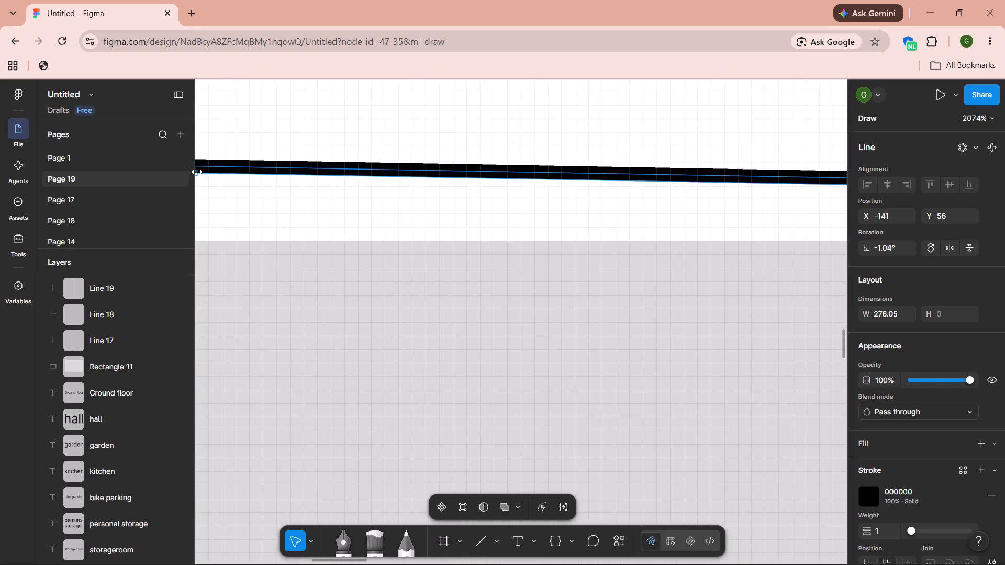
{"action": "left_click_drag", "start_coordinate": [197, 172], "coordinate": [199, 239]}
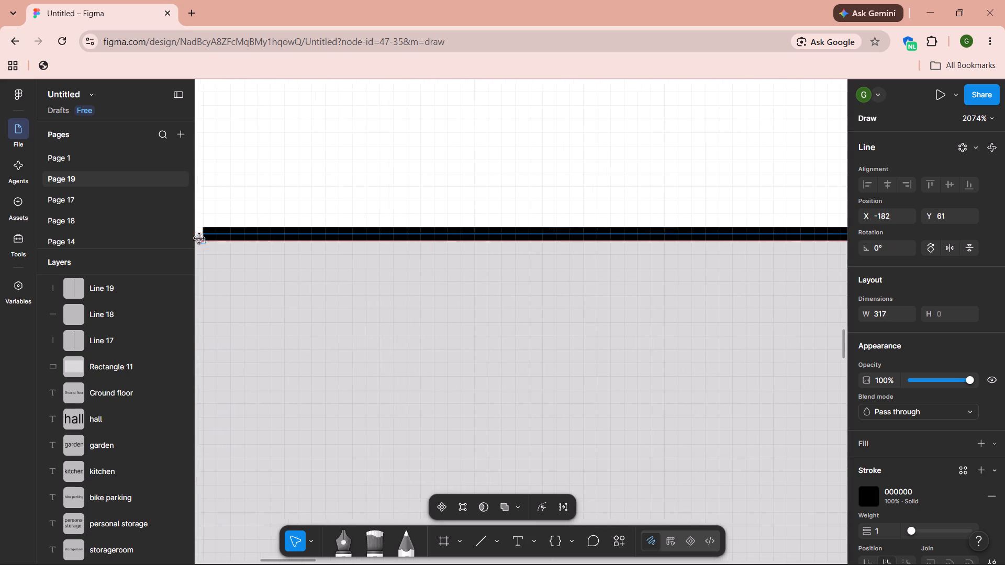
{"action": "left_click_drag", "start_coordinate": [199, 239], "coordinate": [212, 244]}
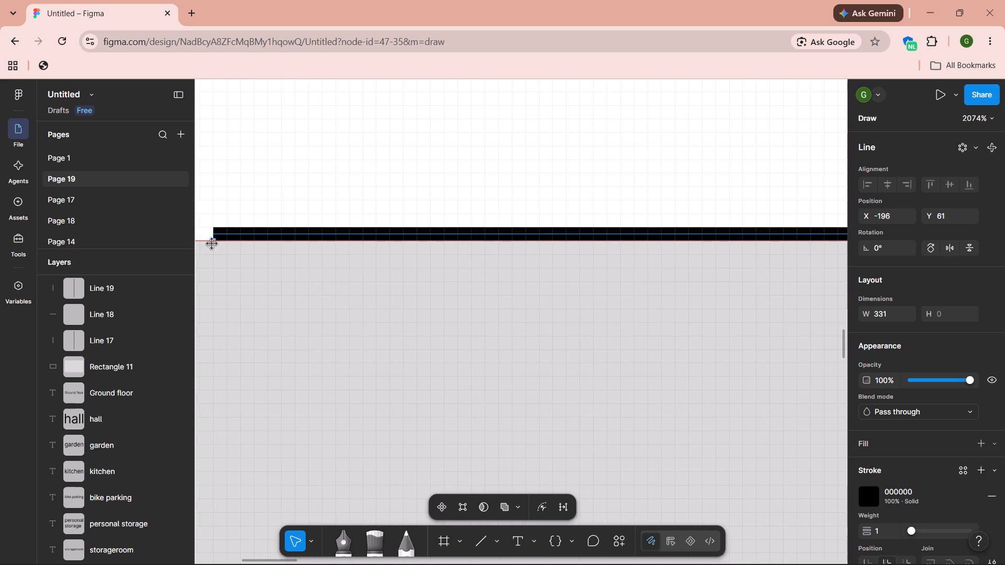
{"action": "left_click_drag", "start_coordinate": [212, 244], "coordinate": [199, 244]}
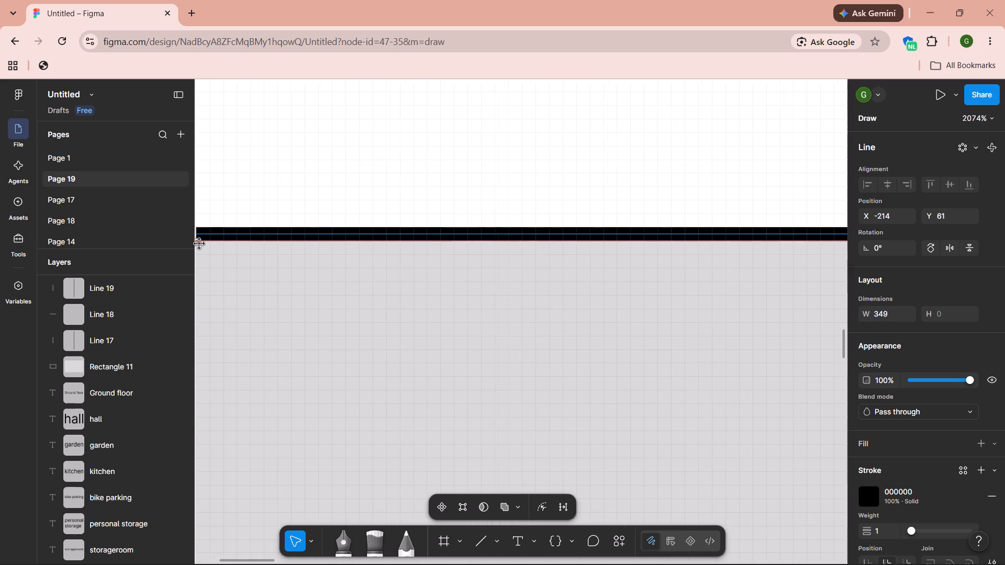
{"action": "left_click_drag", "start_coordinate": [199, 244], "coordinate": [237, 239]}
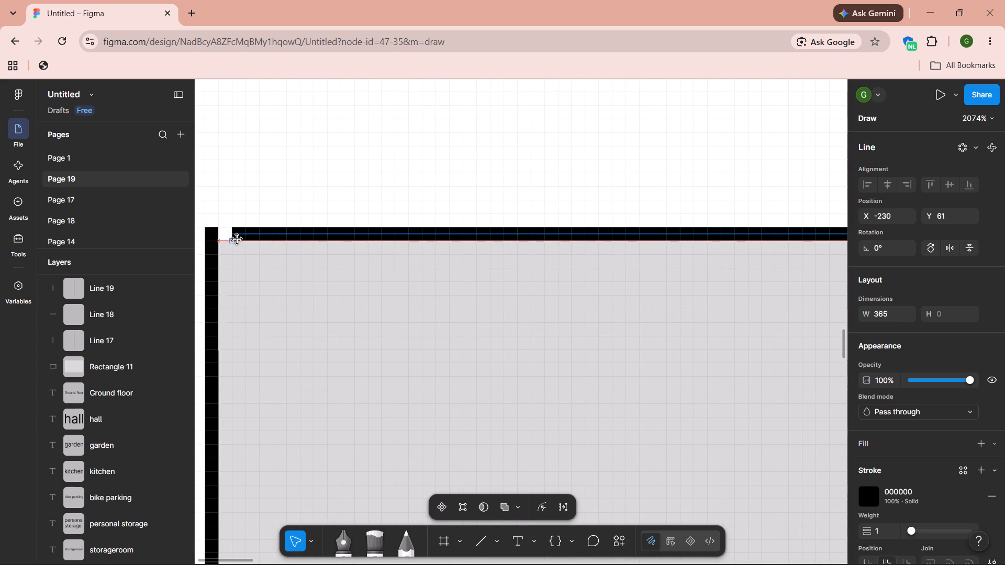
{"action": "left_click_drag", "start_coordinate": [237, 239], "coordinate": [223, 240]}
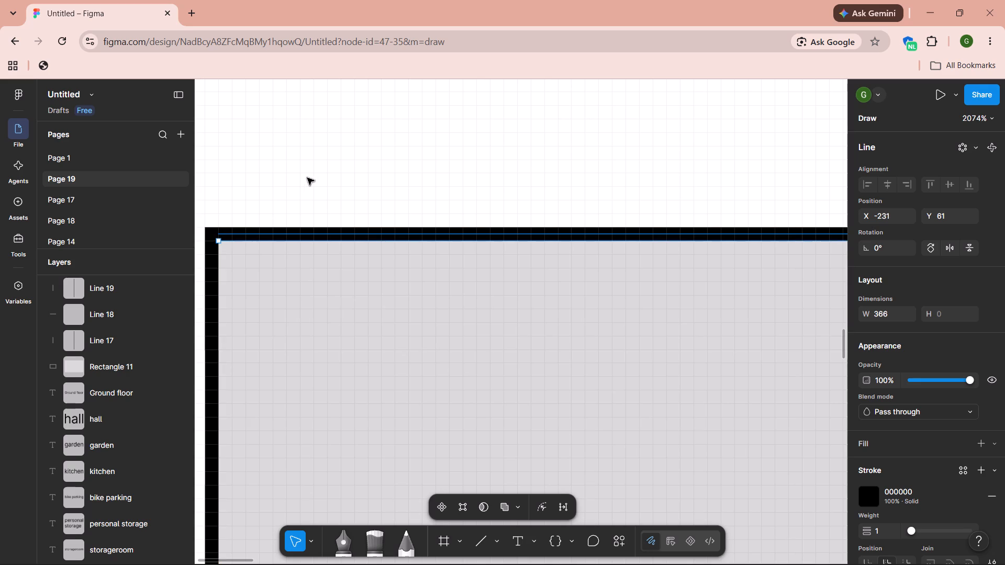
{"action": "left_click", "coordinate": [307, 178]}
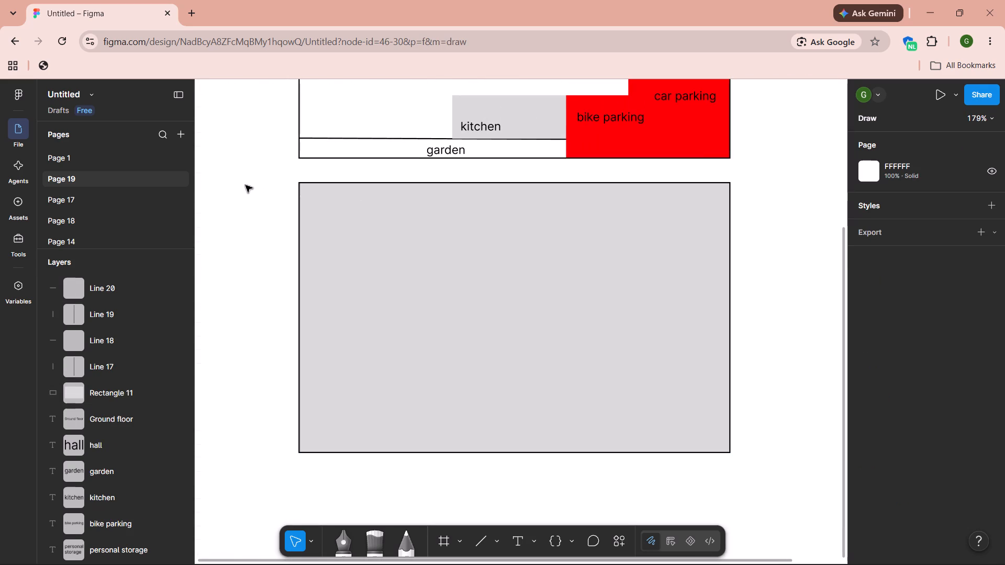
Draw a rectangle over the ground floor's bed room from its upper-left corner at X -231, Y -206, about 112 by 34.
{"action": "scroll", "coordinate": [245, 185], "scroll_direction": "up", "scroll_amount": 3}
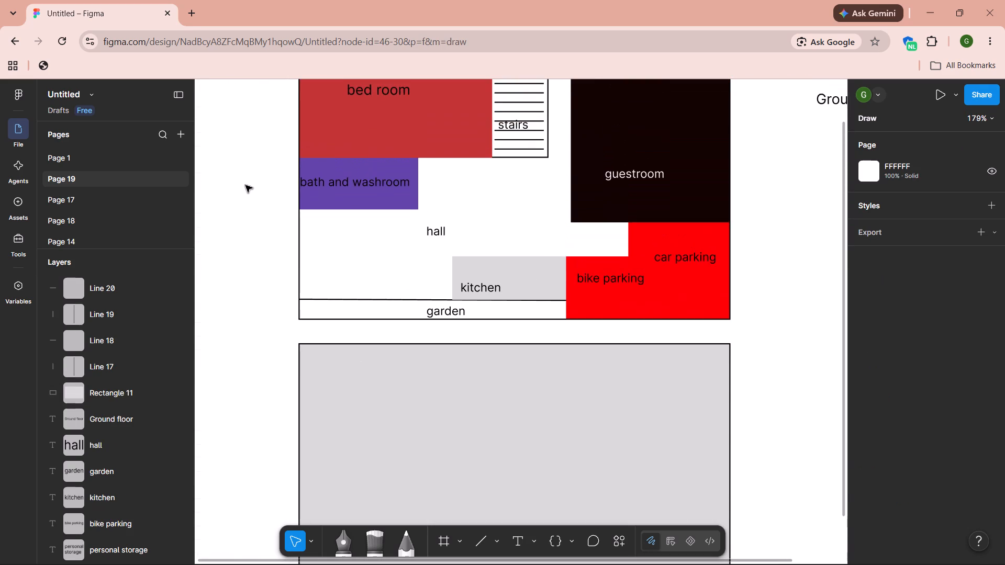
{"action": "scroll", "coordinate": [245, 185], "scroll_direction": "up", "scroll_amount": 1}
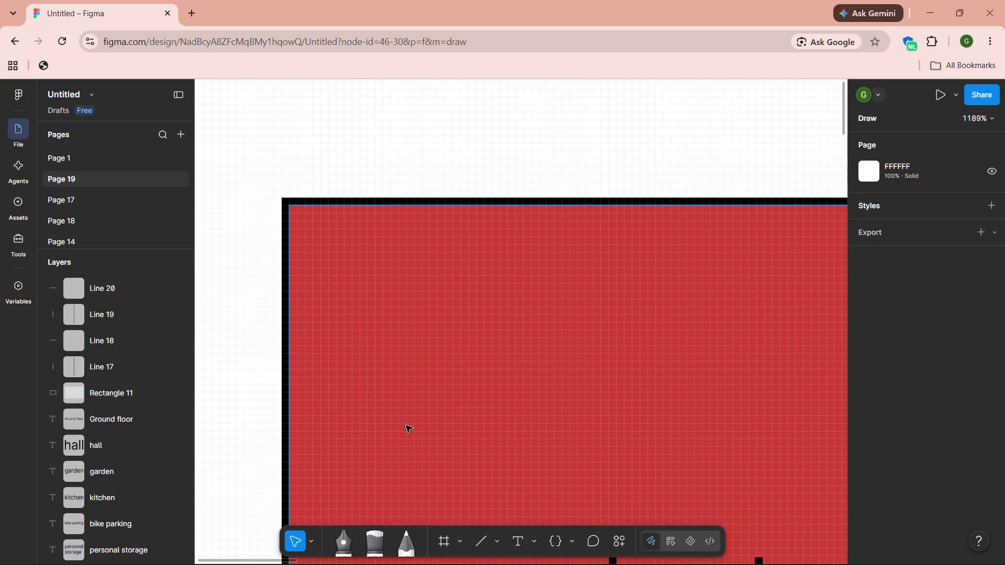
{"action": "left_click", "coordinate": [439, 541]}
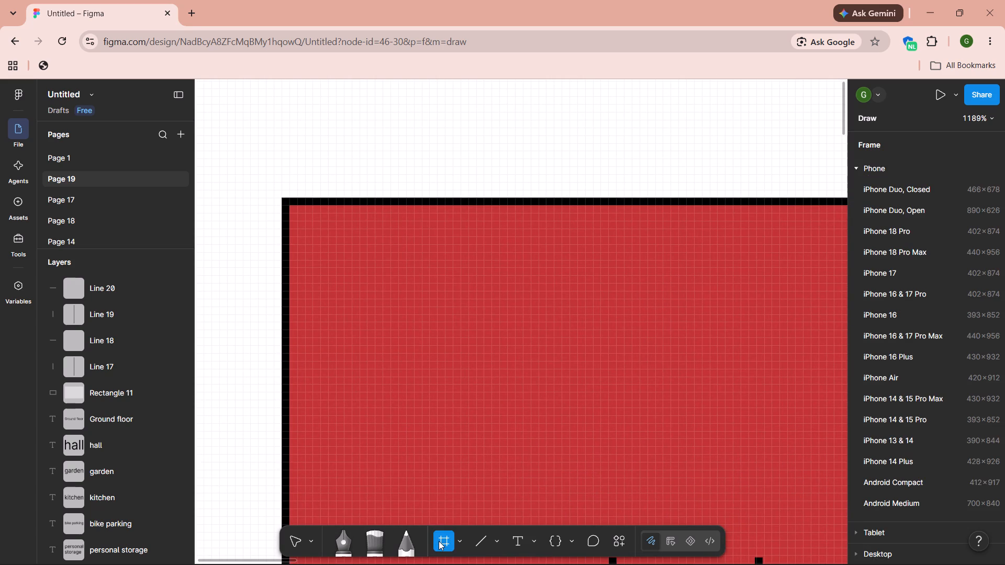
{"action": "left_click", "coordinate": [501, 541]}
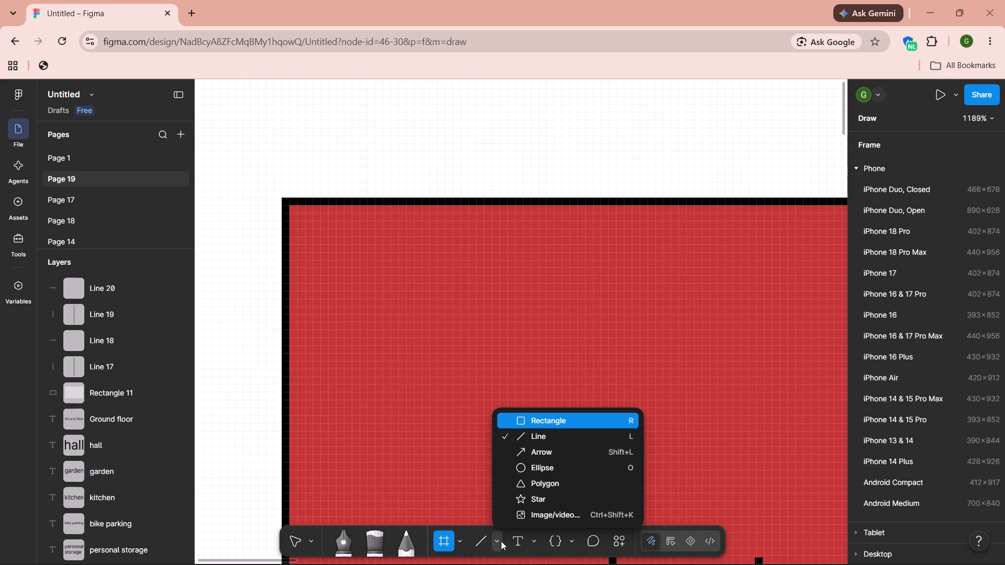
{"action": "left_click", "coordinate": [501, 541]}
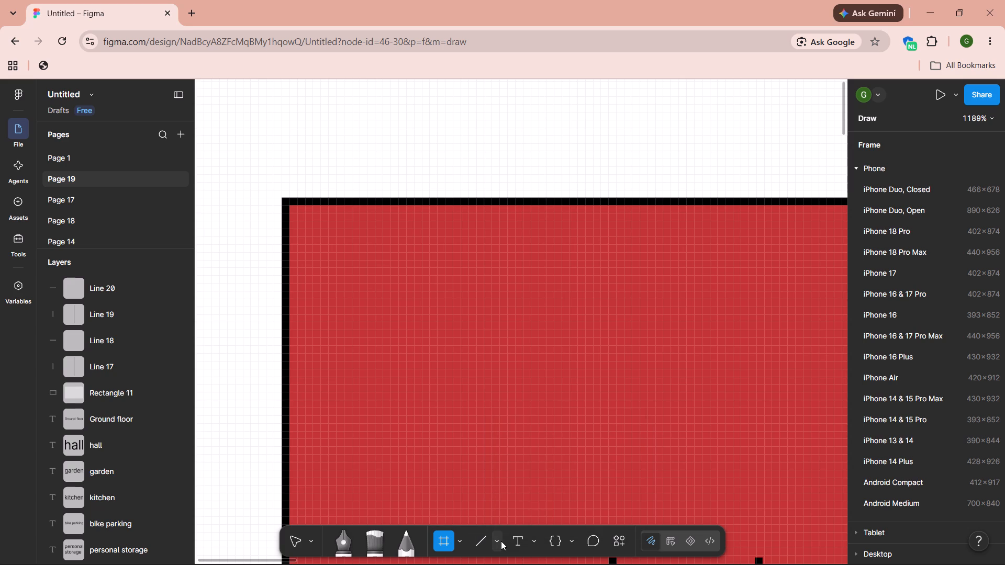
{"action": "key", "text": "r"}
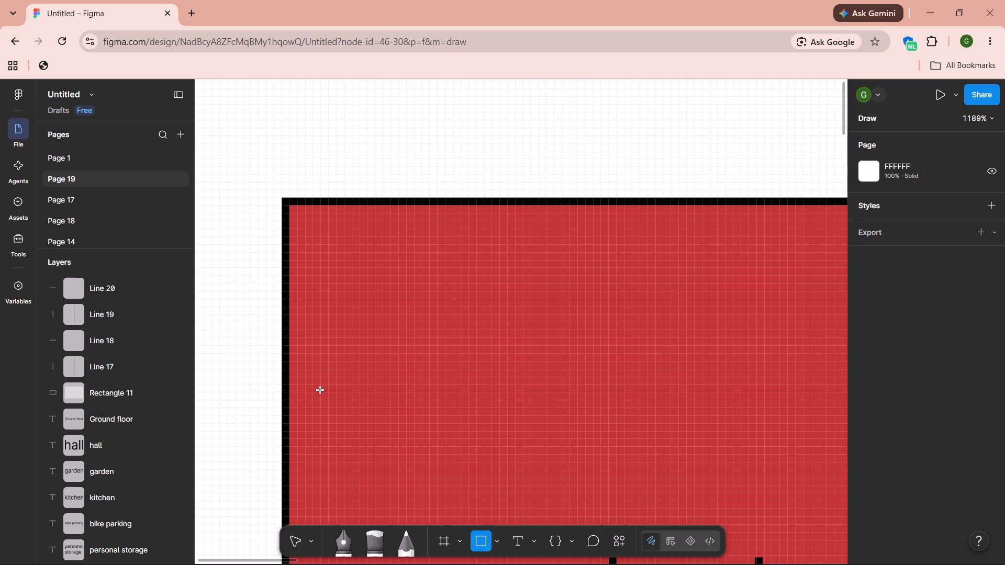
{"action": "left_click_drag", "start_coordinate": [293, 209], "coordinate": [656, 471]}
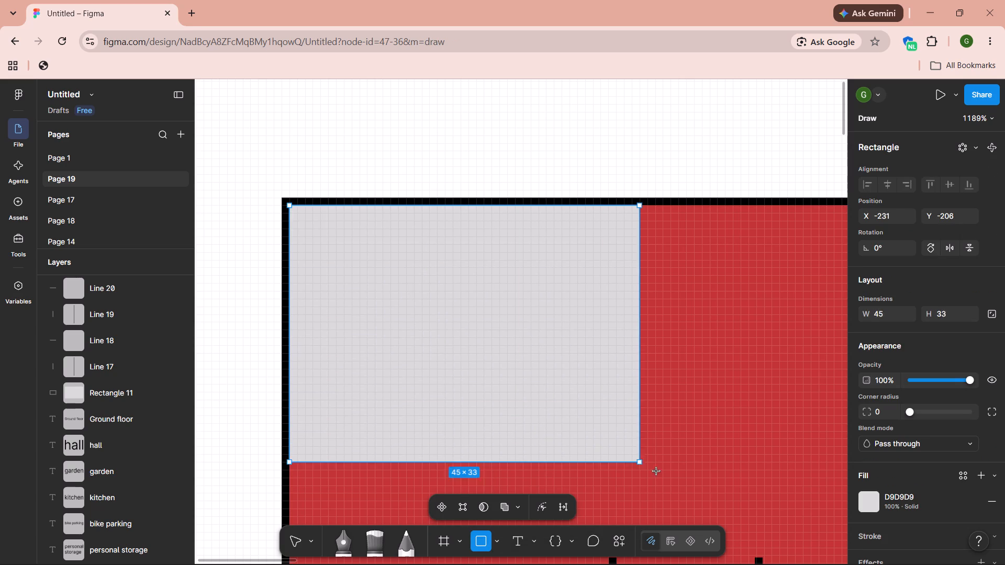
{"action": "left_click_drag", "start_coordinate": [656, 471], "coordinate": [798, 512]}
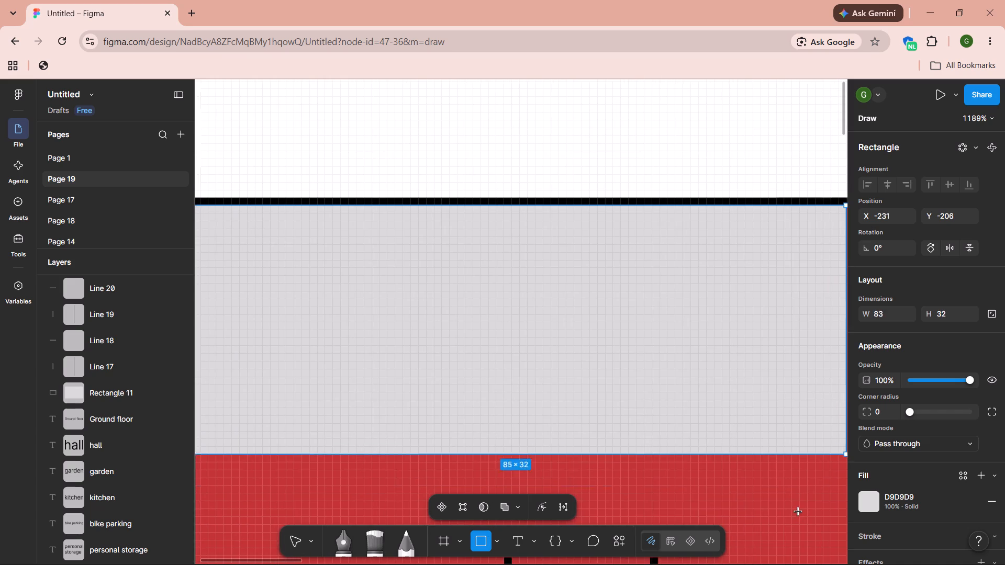
{"action": "left_click_drag", "start_coordinate": [798, 512], "coordinate": [817, 450]}
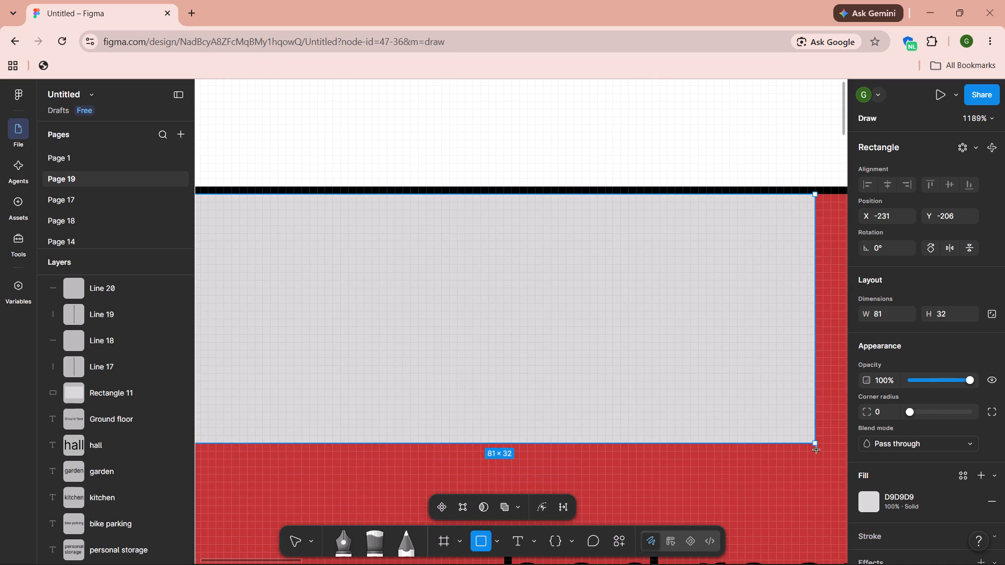
{"action": "left_click_drag", "start_coordinate": [817, 450], "coordinate": [808, 531]}
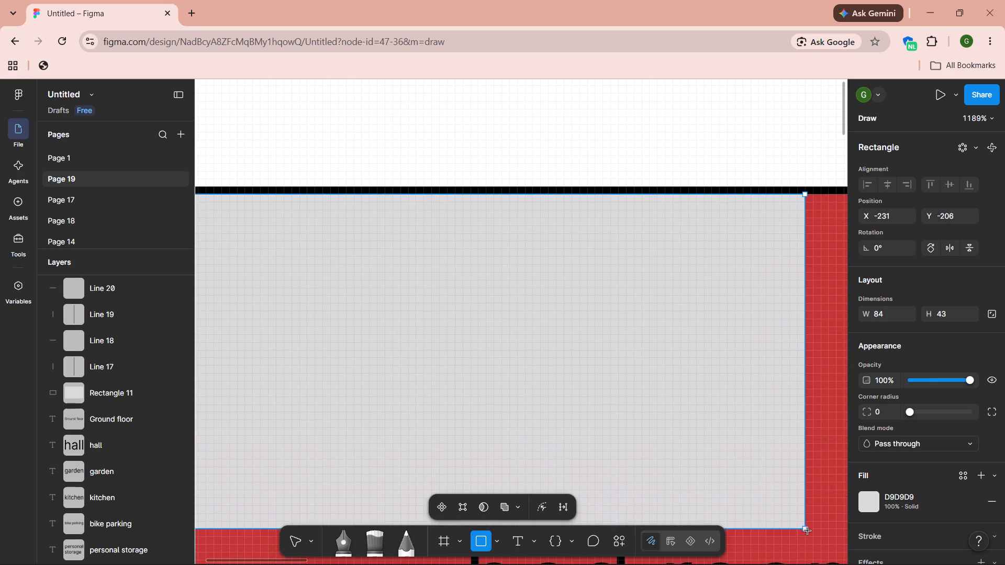
{"action": "left_click_drag", "start_coordinate": [808, 531], "coordinate": [713, 455]}
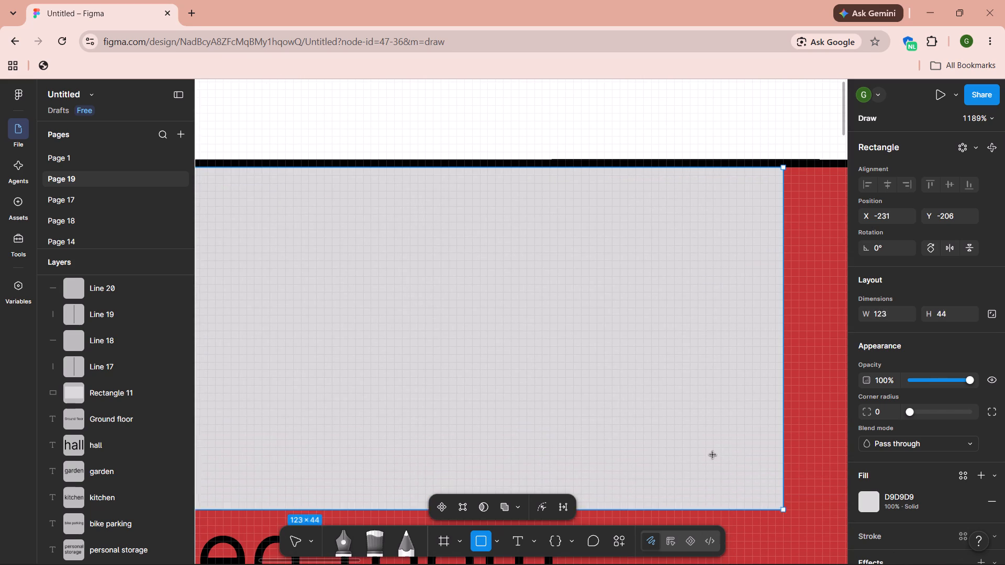
{"action": "left_click_drag", "start_coordinate": [713, 455], "coordinate": [695, 434]}
{"action": "left_click", "coordinate": [695, 434]}
{"action": "scroll", "coordinate": [695, 434], "scroll_direction": "left", "scroll_amount": 1}
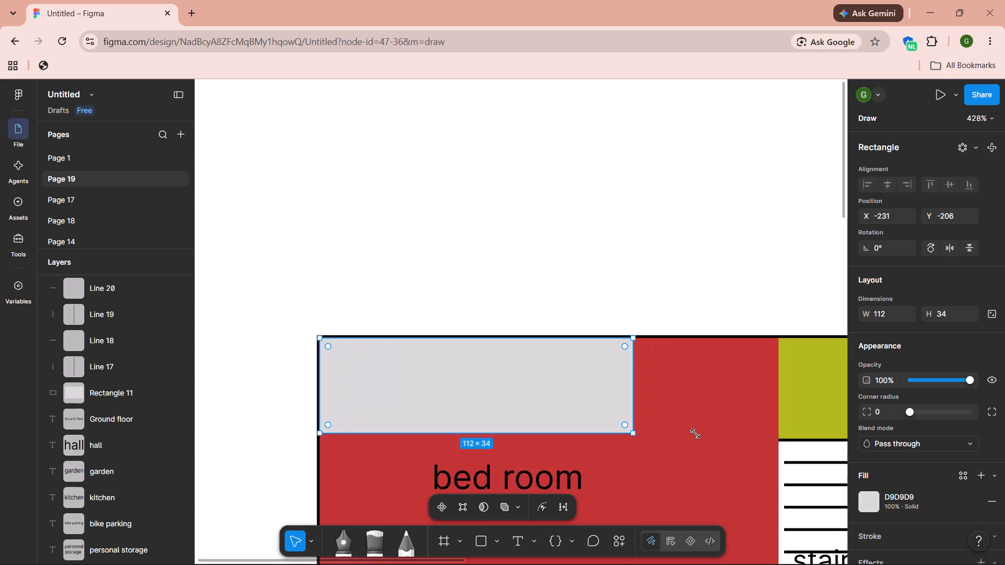
{"action": "scroll", "coordinate": [695, 434], "scroll_direction": "left", "scroll_amount": 1}
{"action": "scroll", "coordinate": [647, 375], "scroll_direction": "down", "scroll_amount": 1}
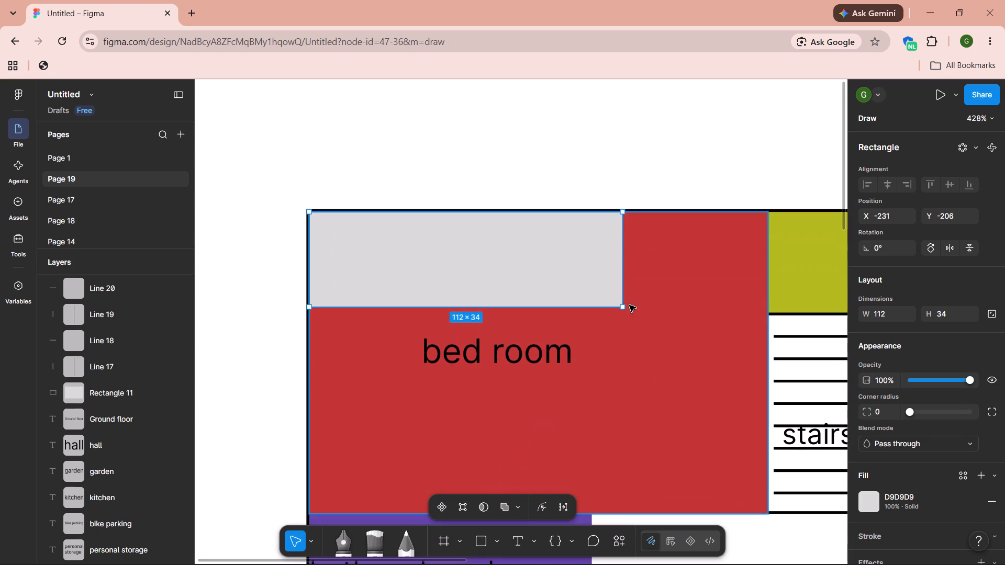
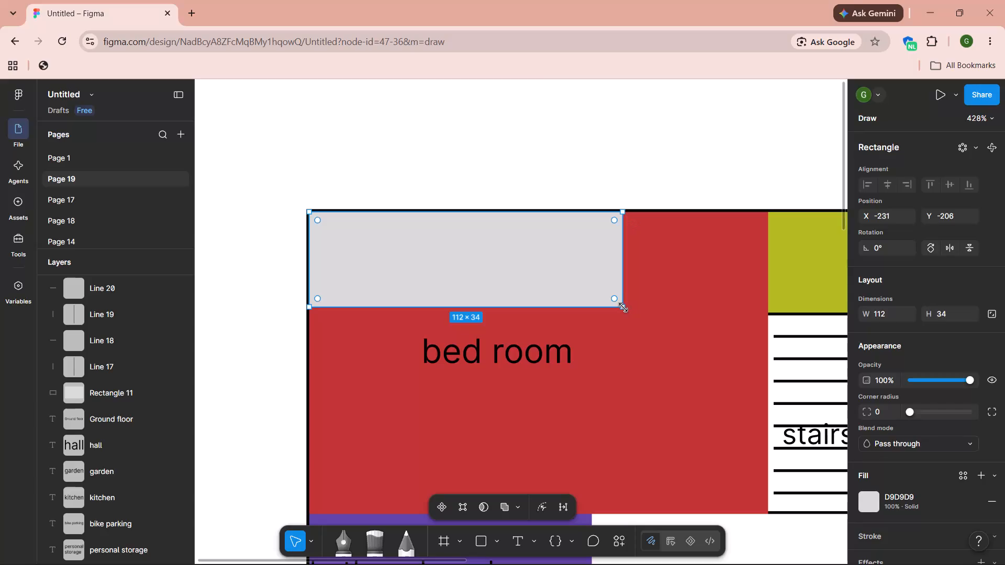
Extend the new rectangle to cover the whole ground-floor bed room, 164 by 108.
{"action": "left_click_drag", "start_coordinate": [623, 308], "coordinate": [767, 493]}
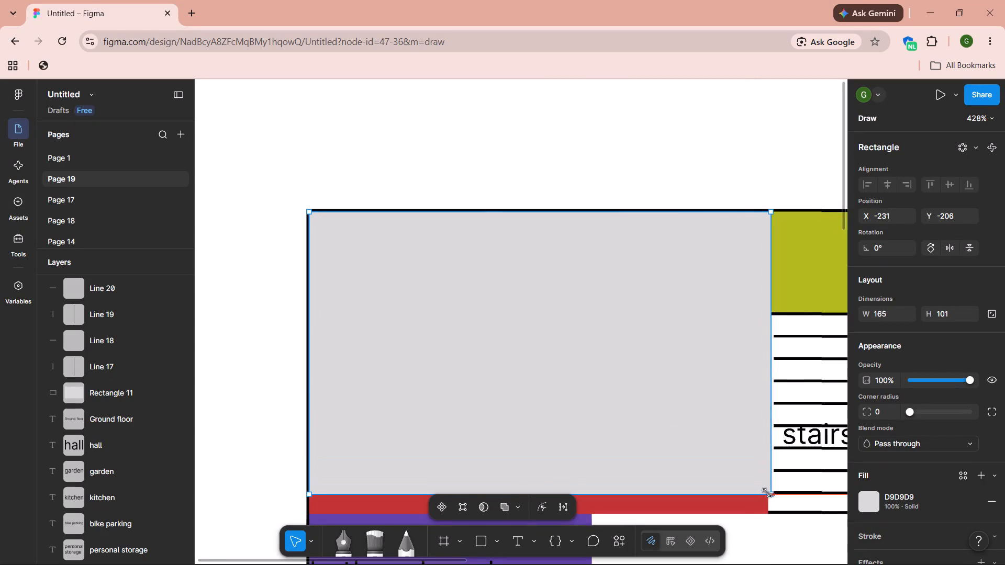
{"action": "left_click_drag", "start_coordinate": [767, 493], "coordinate": [766, 513]}
Move the 164 by 108 rectangle down into the lower floor plan's upper-left corner, at X -231, Y 61.
{"action": "scroll", "coordinate": [710, 406], "scroll_direction": "down", "scroll_amount": 2}
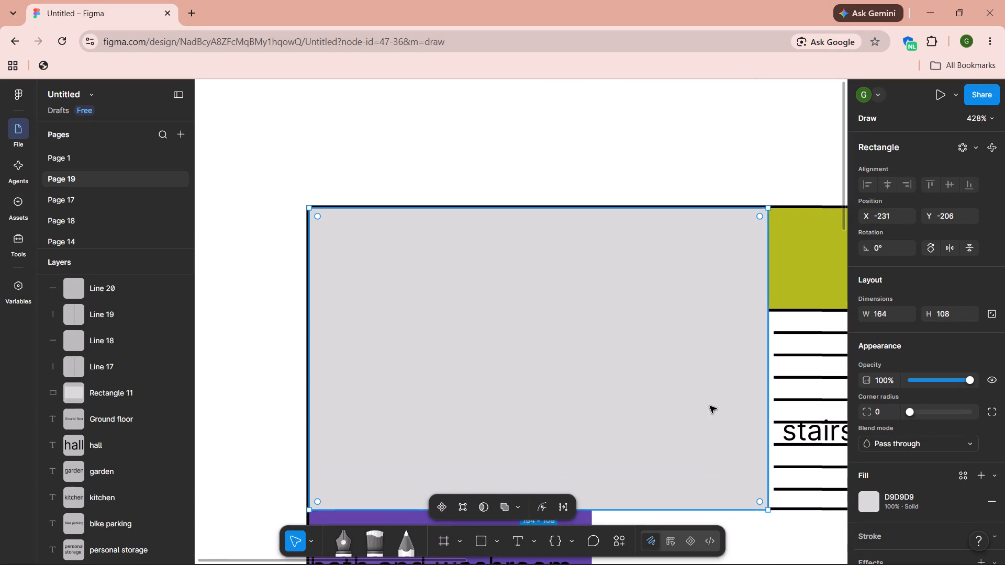
{"action": "scroll", "coordinate": [710, 406], "scroll_direction": "down", "scroll_amount": 2}
{"action": "left_click_drag", "start_coordinate": [635, 209], "coordinate": [649, 558]}
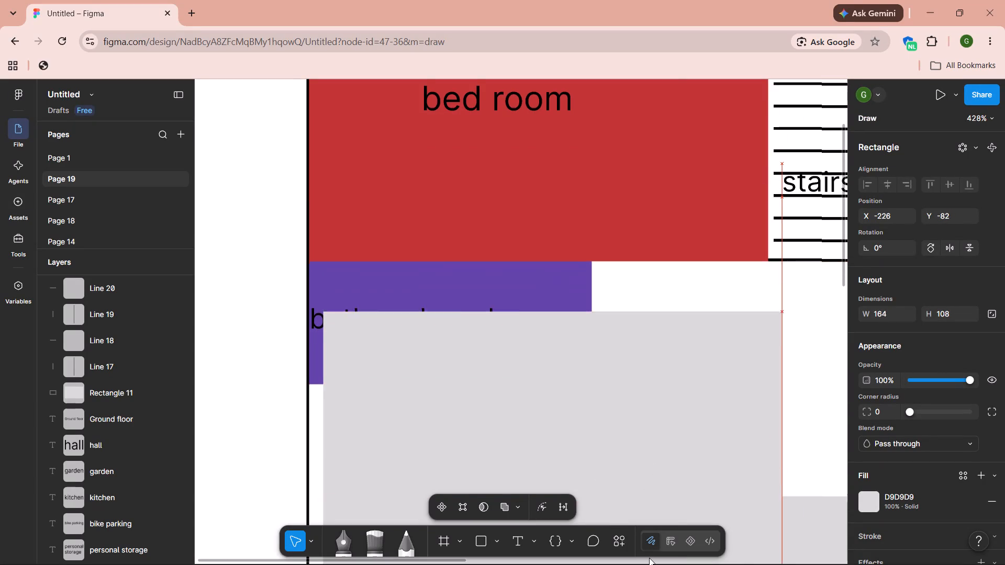
{"action": "scroll", "coordinate": [629, 259], "scroll_direction": "down", "scroll_amount": 4}
{"action": "left_click_drag", "start_coordinate": [587, 197], "coordinate": [575, 321]}
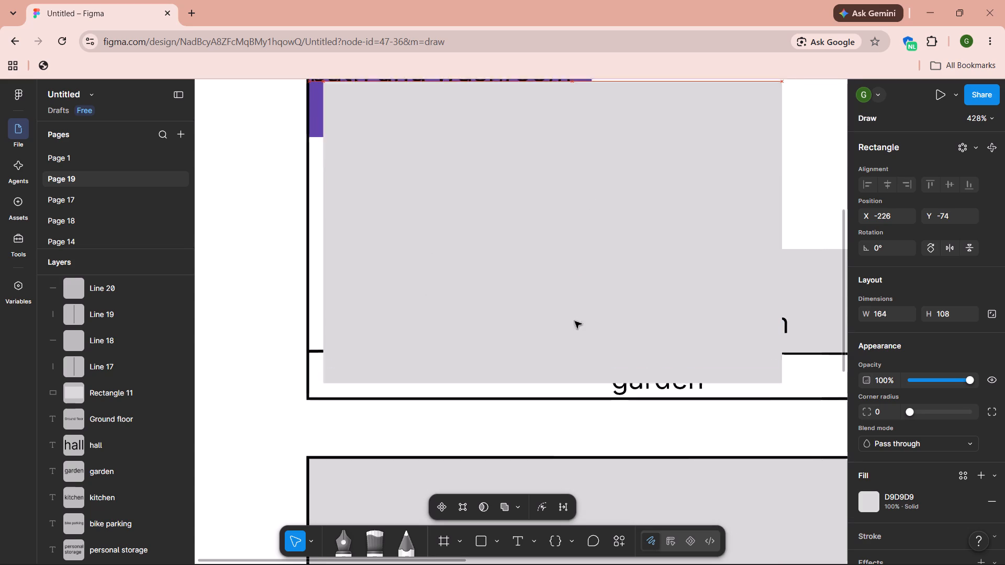
{"action": "left_click_drag", "start_coordinate": [575, 321], "coordinate": [593, 486]}
{"action": "scroll", "coordinate": [562, 238], "scroll_direction": "down", "scroll_amount": 2}
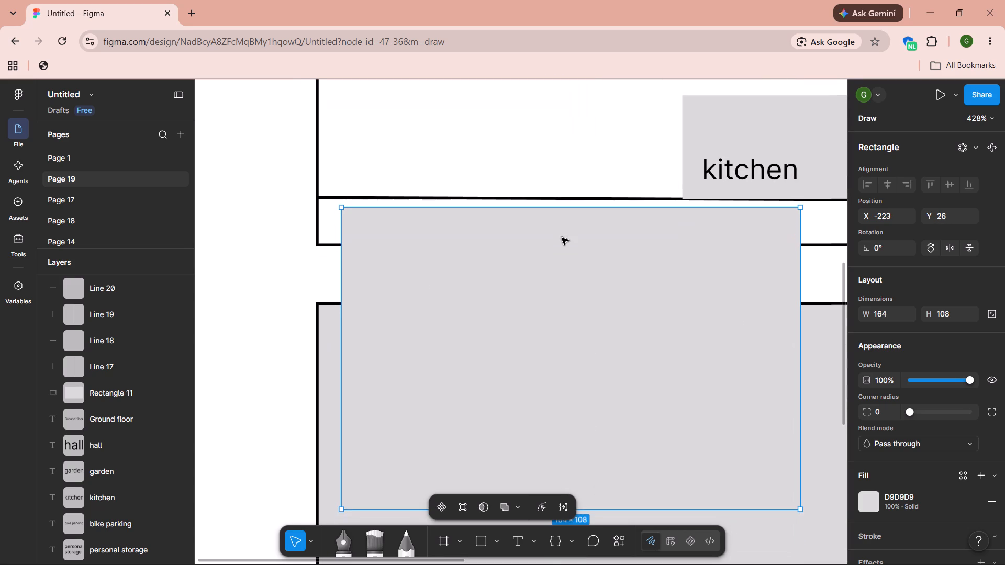
{"action": "left_click_drag", "start_coordinate": [550, 302], "coordinate": [527, 412]}
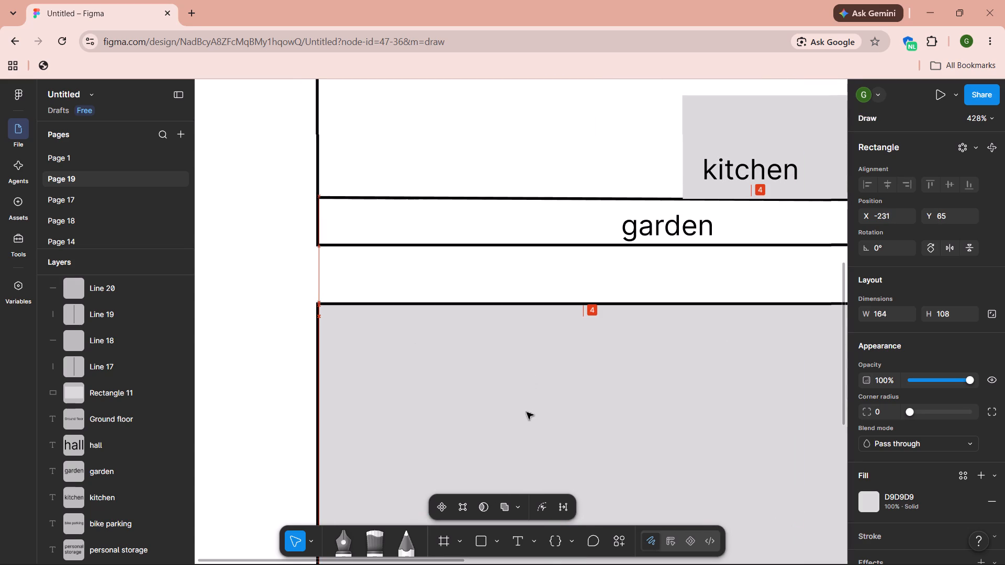
{"action": "left_click_drag", "start_coordinate": [527, 412], "coordinate": [532, 413]}
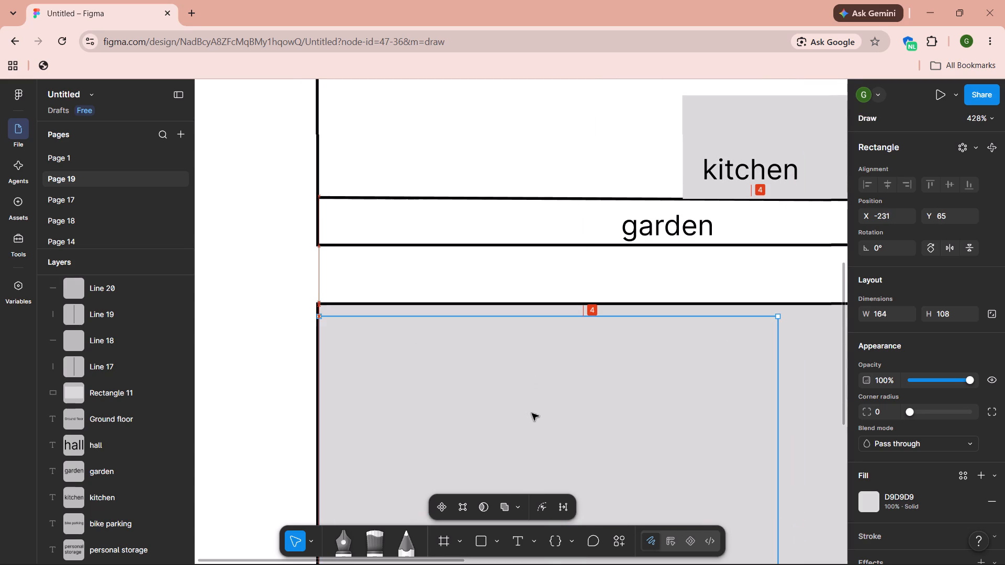
{"action": "left_click_drag", "start_coordinate": [532, 413], "coordinate": [531, 401]}
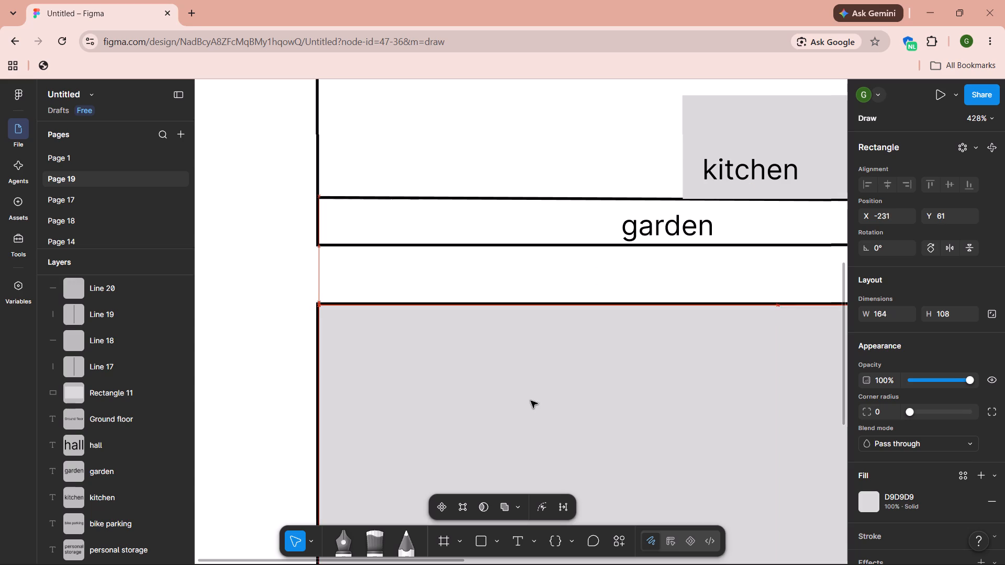
{"action": "left_click_drag", "start_coordinate": [531, 401], "coordinate": [531, 402]}
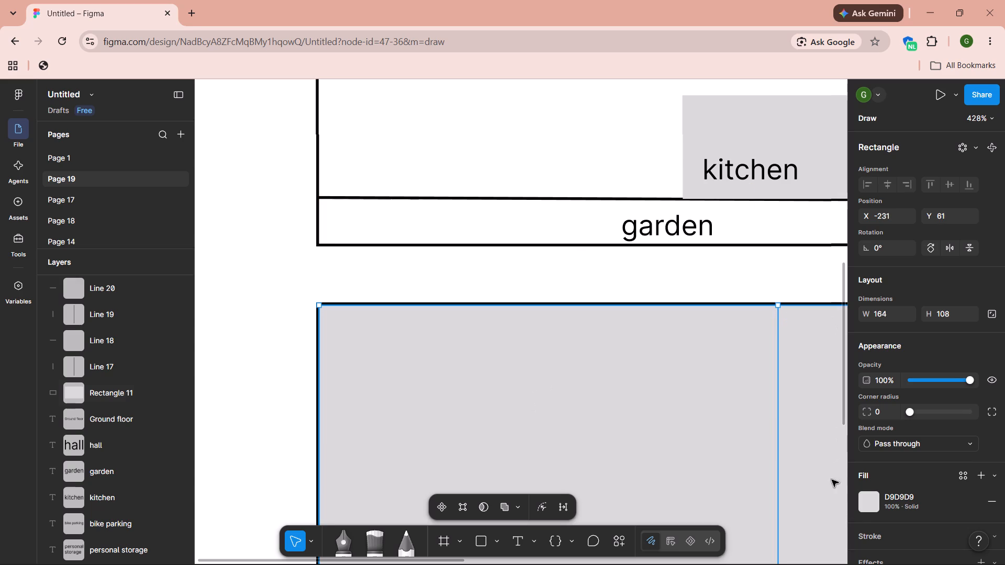
Fill the moved bedroom-sized rectangle with purple A1279D and deselect it.
{"action": "left_click", "coordinate": [862, 510]}
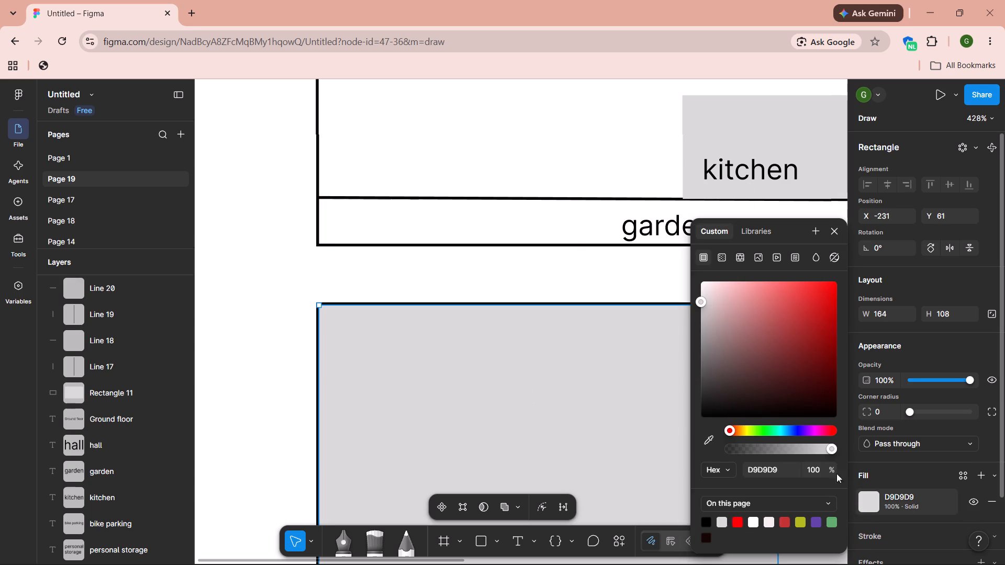
{"action": "left_click", "coordinate": [816, 432]}
{"action": "left_click_drag", "start_coordinate": [816, 432], "coordinate": [804, 332]}
{"action": "left_click", "coordinate": [804, 332]}
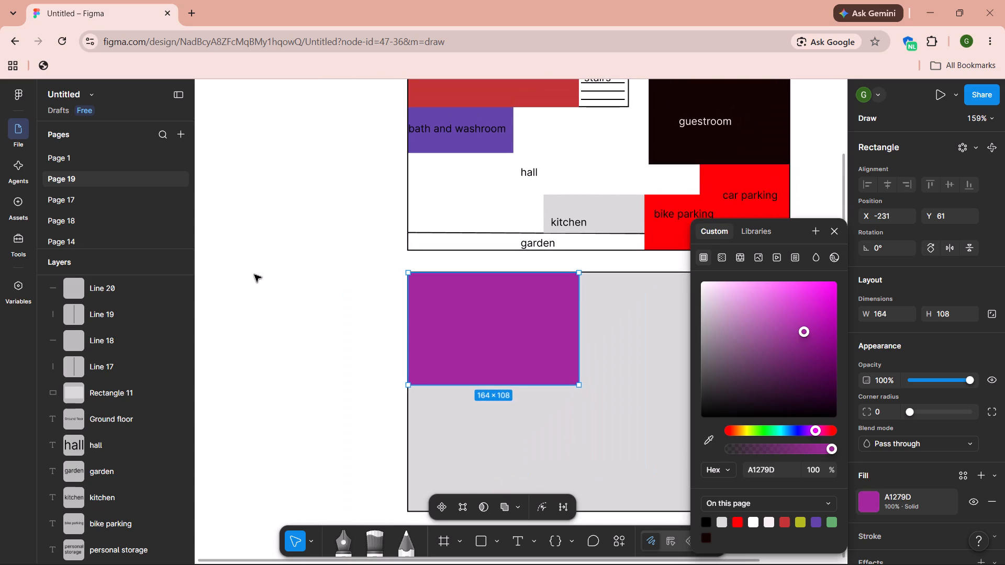
{"action": "left_click", "coordinate": [254, 275]}
Draw a 48 by 36 rectangle over the ground floor's yellow room above the stairs, at X -67, Y -206.
{"action": "scroll", "coordinate": [492, 168], "scroll_direction": "up", "scroll_amount": 3}
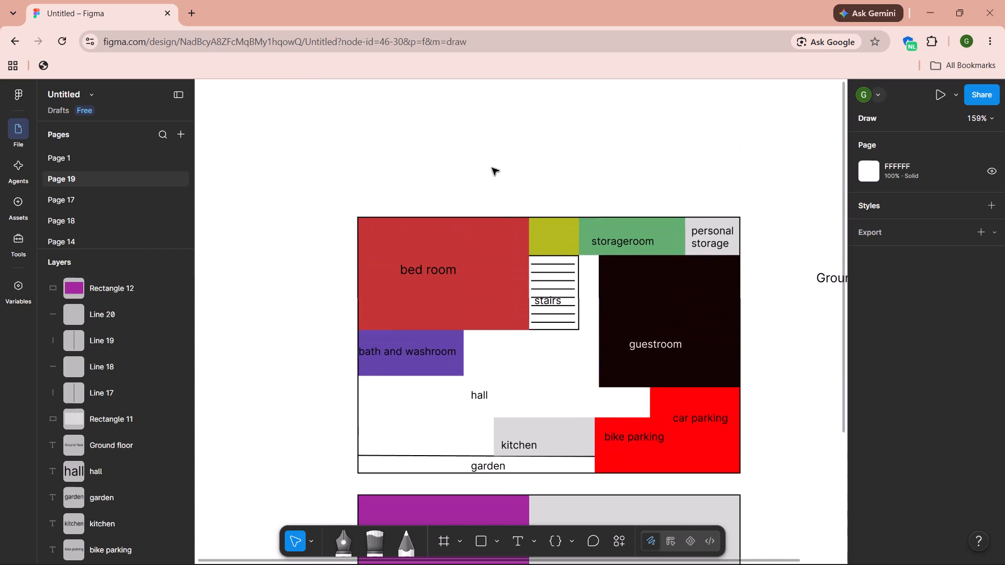
{"action": "scroll", "coordinate": [541, 214], "scroll_direction": "down", "scroll_amount": 1}
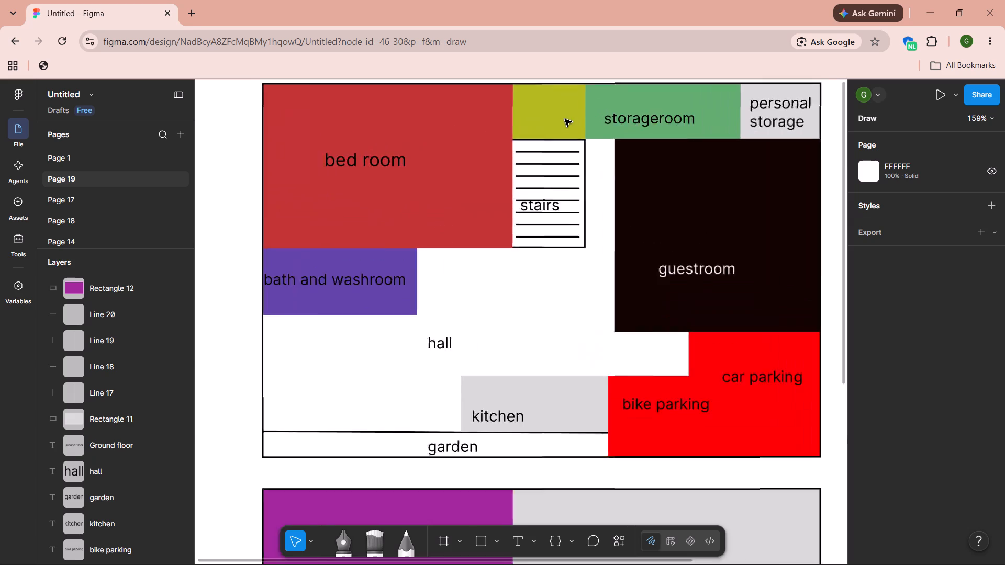
{"action": "scroll", "coordinate": [565, 119], "scroll_direction": "up", "scroll_amount": 1}
{"action": "scroll", "coordinate": [565, 119], "scroll_direction": "left", "scroll_amount": 1}
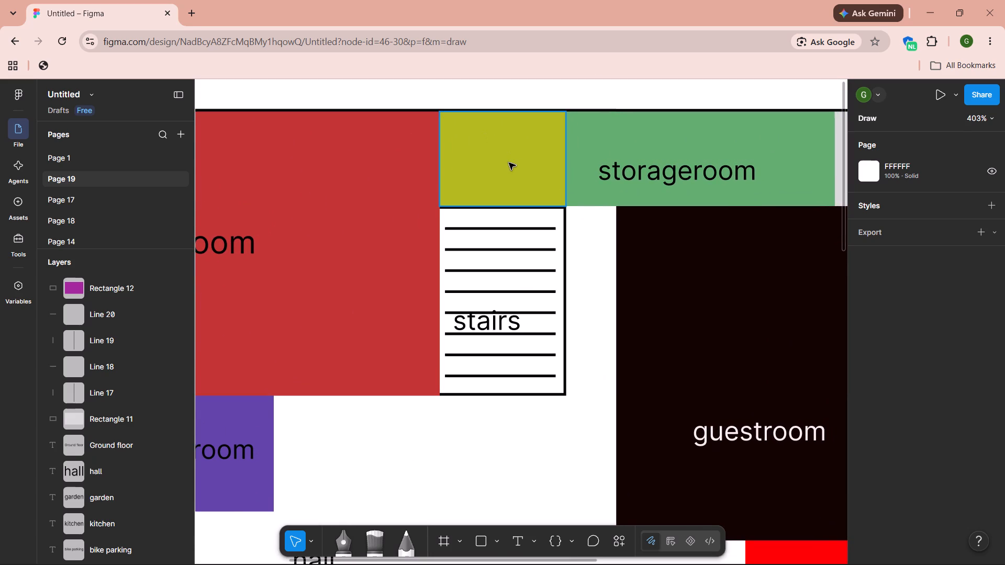
{"action": "key", "text": "r"}
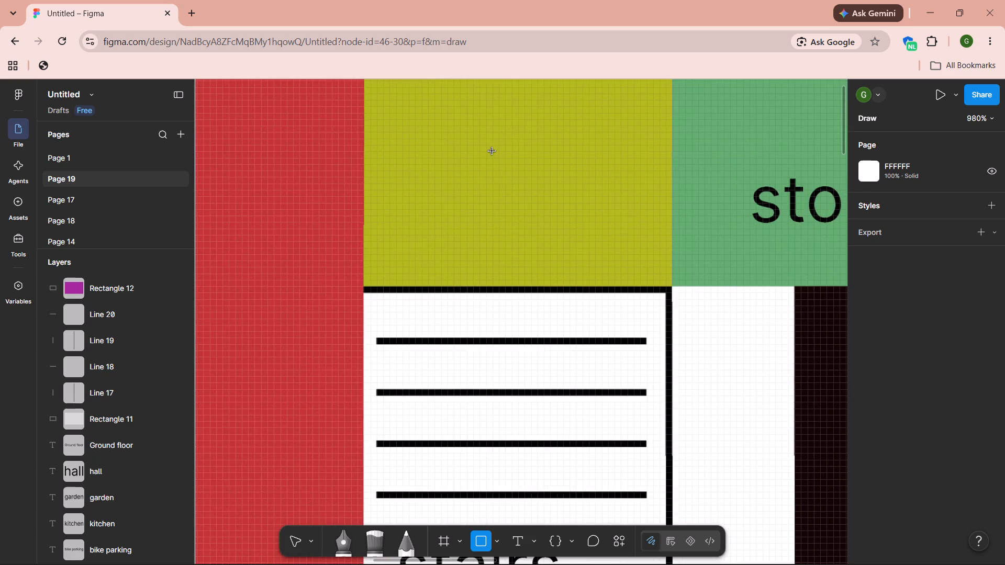
{"action": "scroll", "coordinate": [488, 146], "scroll_direction": "up", "scroll_amount": 1}
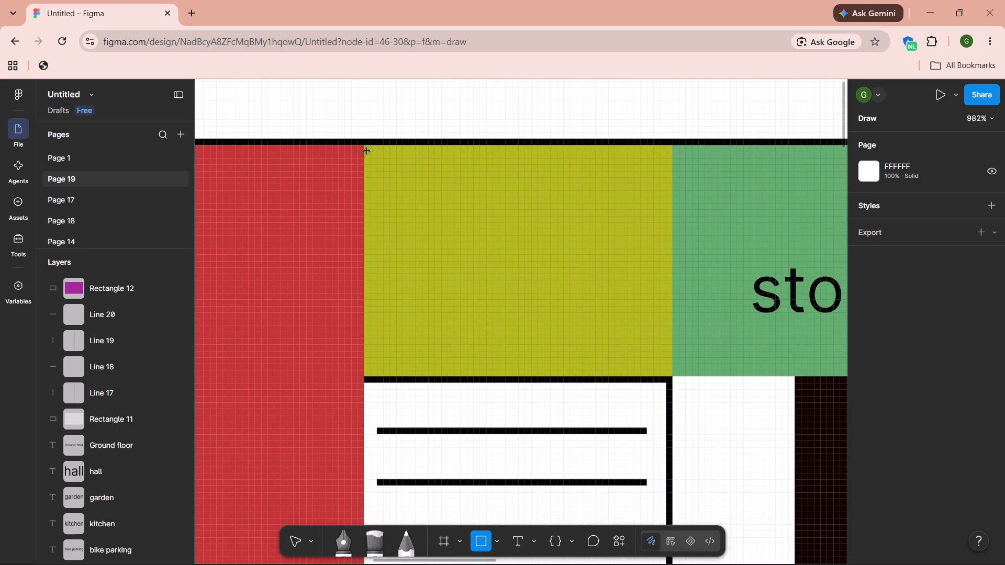
{"action": "left_click_drag", "start_coordinate": [367, 146], "coordinate": [585, 271]}
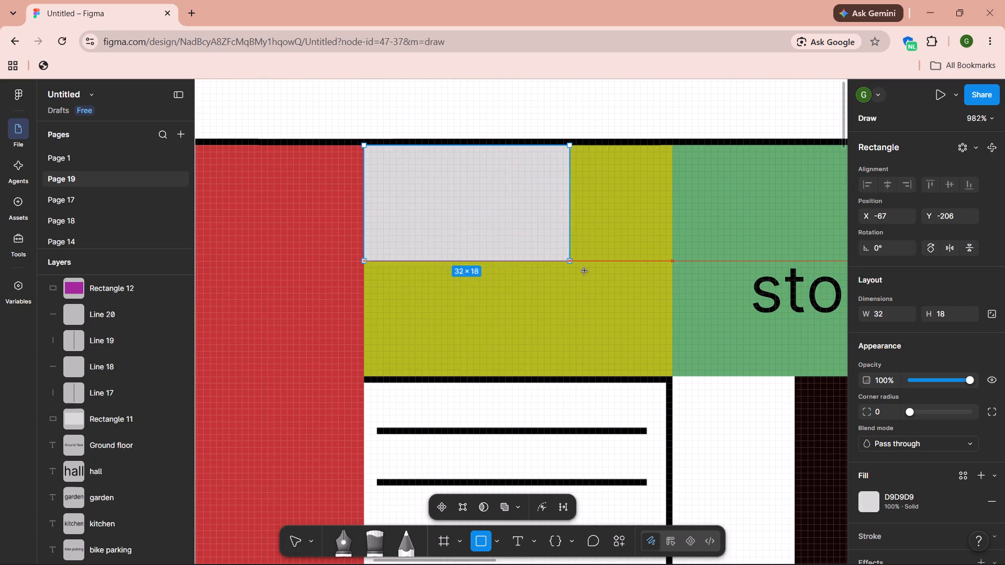
{"action": "left_click_drag", "start_coordinate": [585, 271], "coordinate": [676, 371]}
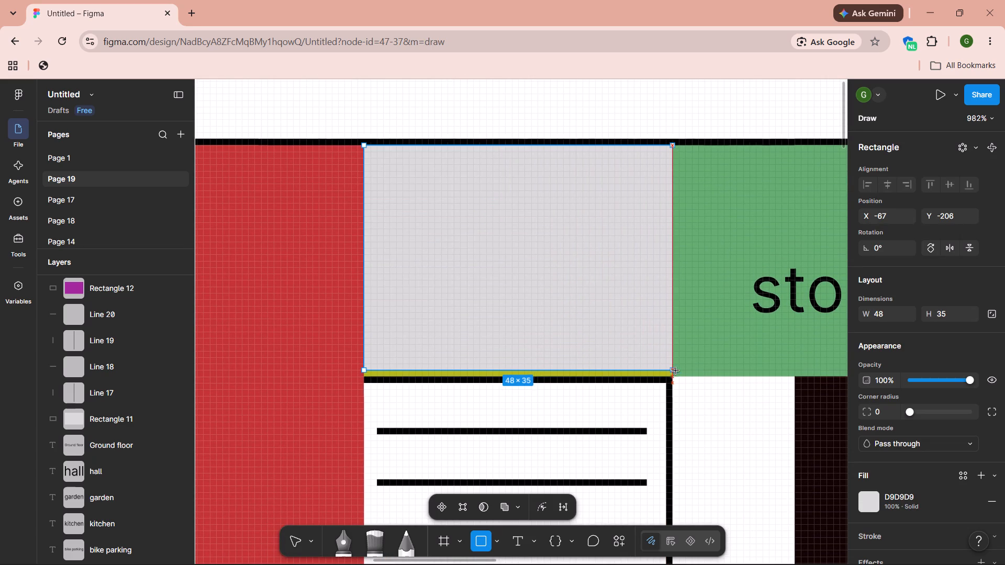
{"action": "left_click_drag", "start_coordinate": [676, 371], "coordinate": [672, 376]}
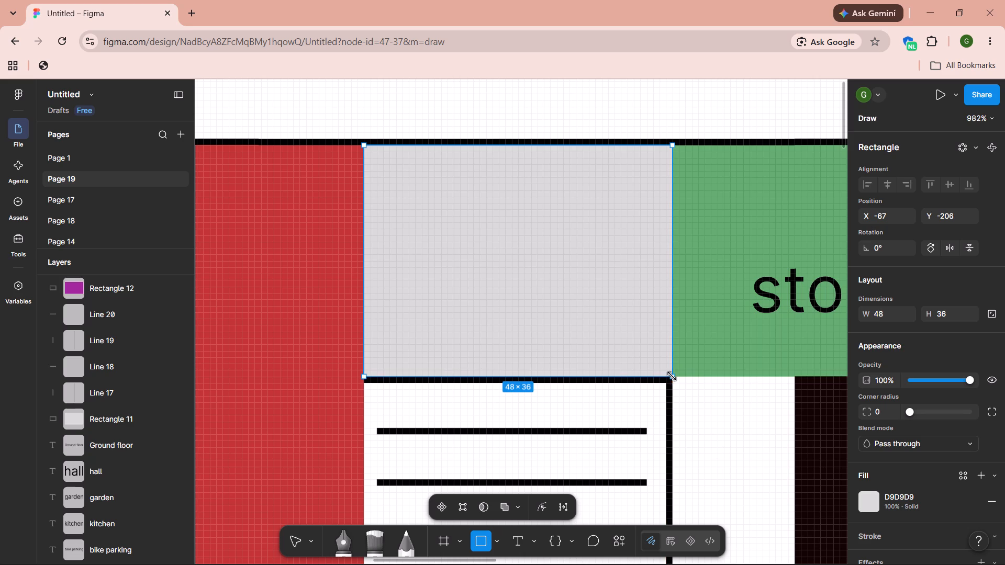
Fill the new 48 by 36 rectangle with red E71C1C.
{"action": "left_click", "coordinate": [873, 500]}
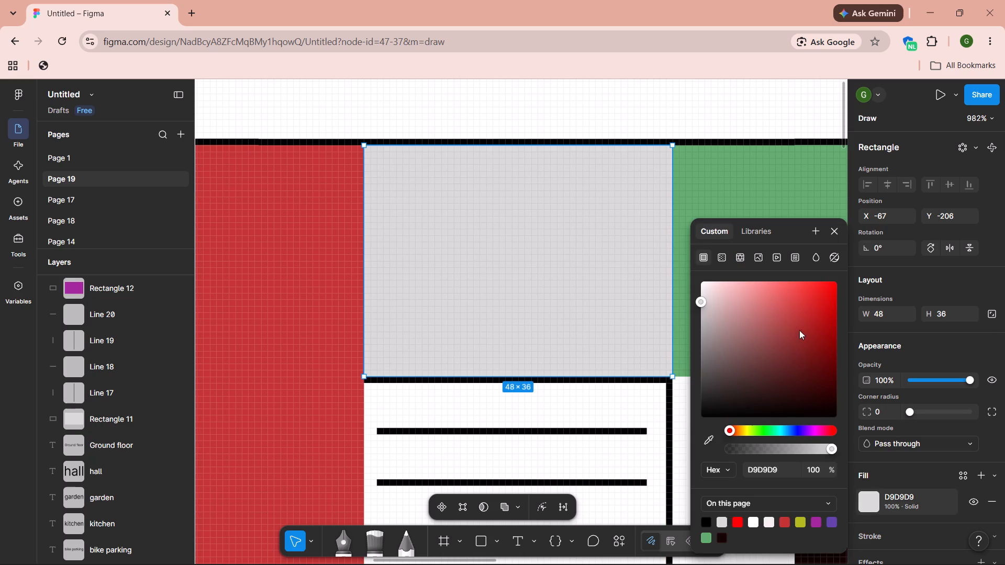
{"action": "left_click", "coordinate": [820, 295]}
Move the red rectangle down to the lower plan's top edge, against the purple room's right side, and deselect it.
{"action": "left_click_drag", "start_coordinate": [563, 267], "coordinate": [581, 564]}
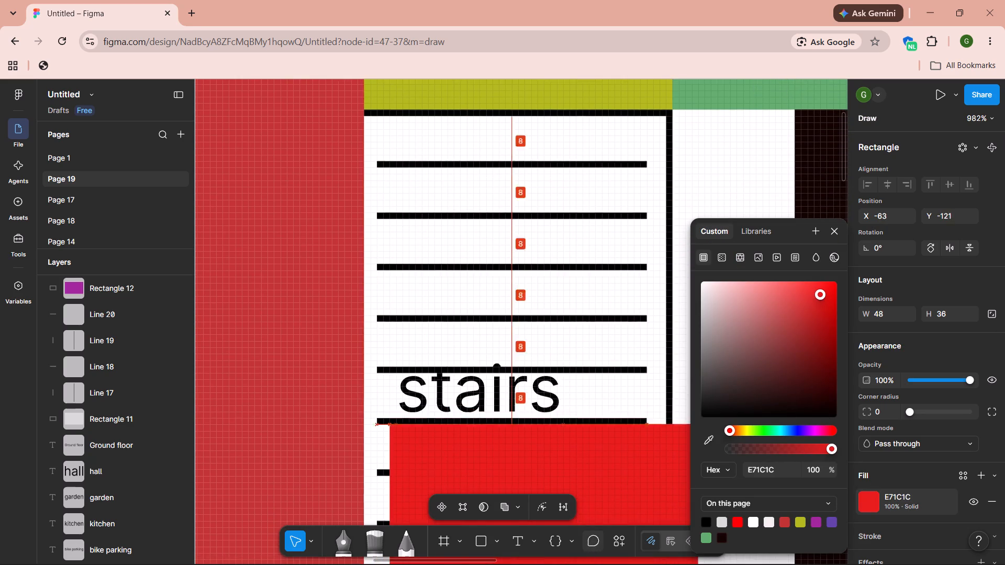
{"action": "left_click_drag", "start_coordinate": [581, 564], "coordinate": [601, 564]}
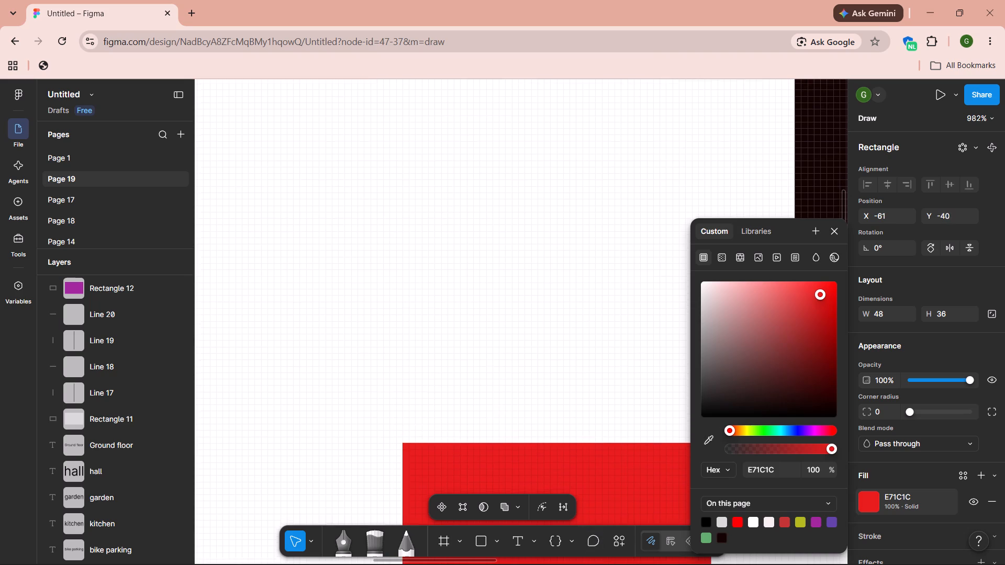
{"action": "left_click_drag", "start_coordinate": [601, 564], "coordinate": [635, 564]}
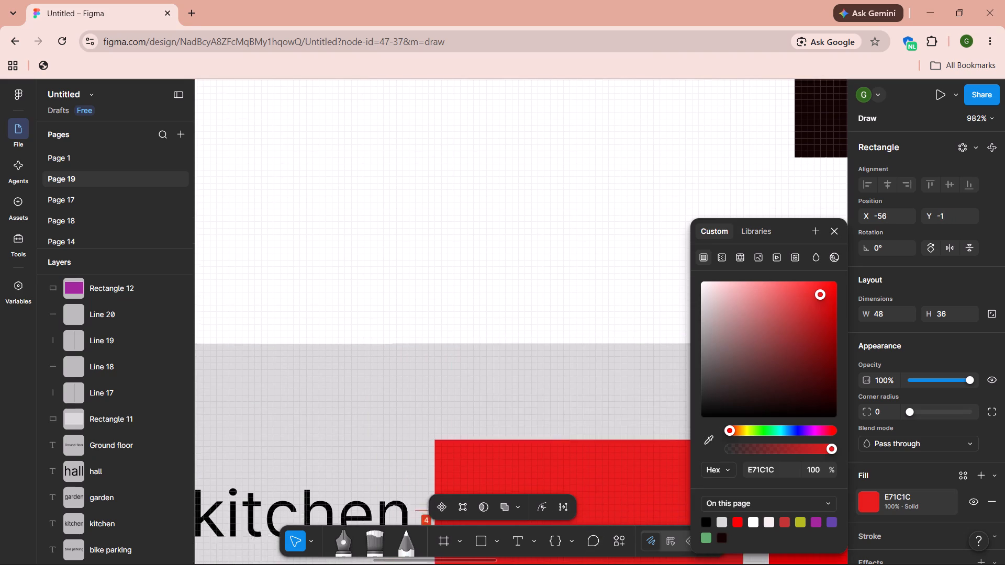
{"action": "left_click_drag", "start_coordinate": [635, 564], "coordinate": [614, 383]}
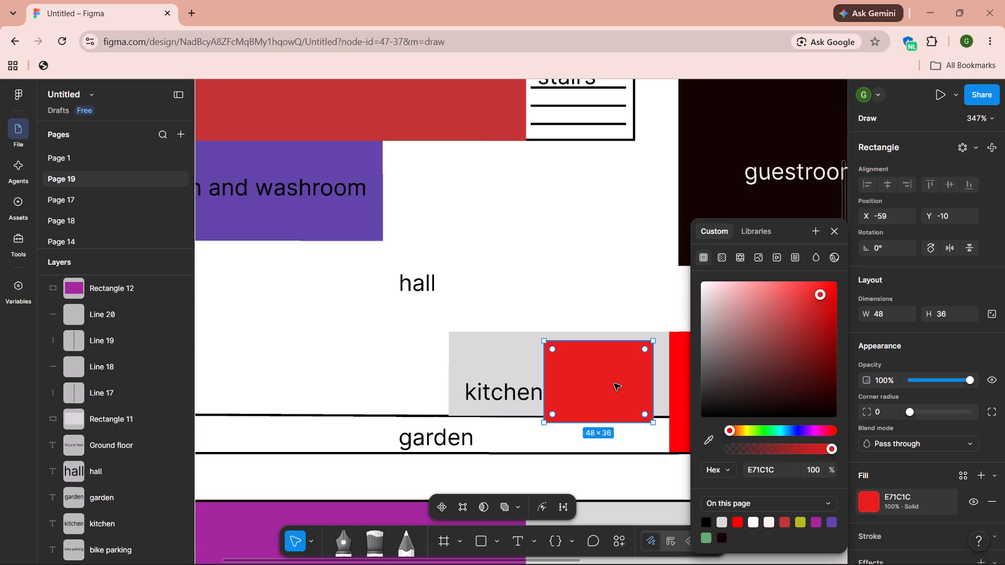
{"action": "left_click_drag", "start_coordinate": [609, 388], "coordinate": [603, 488]}
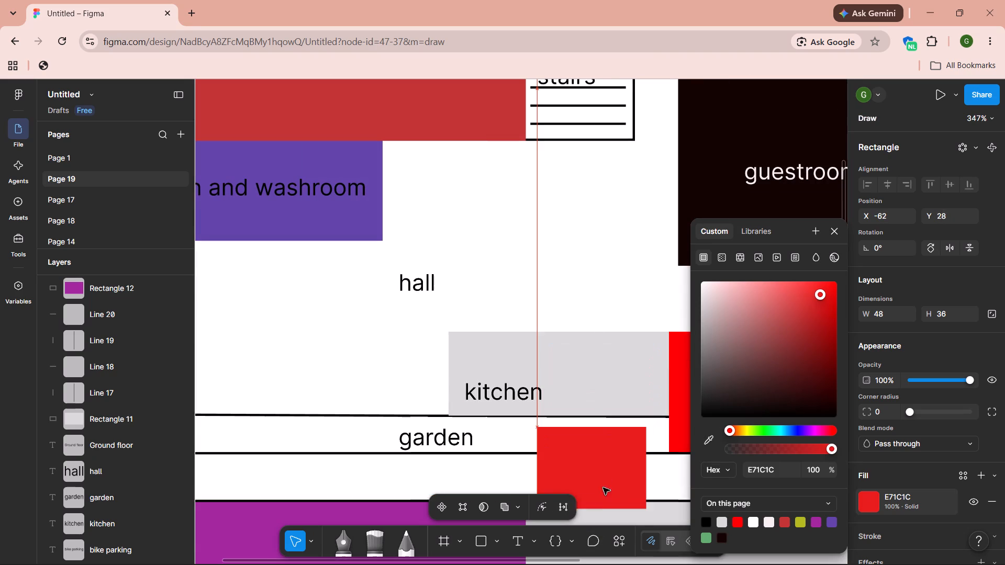
{"action": "left_click_drag", "start_coordinate": [603, 488], "coordinate": [594, 441]}
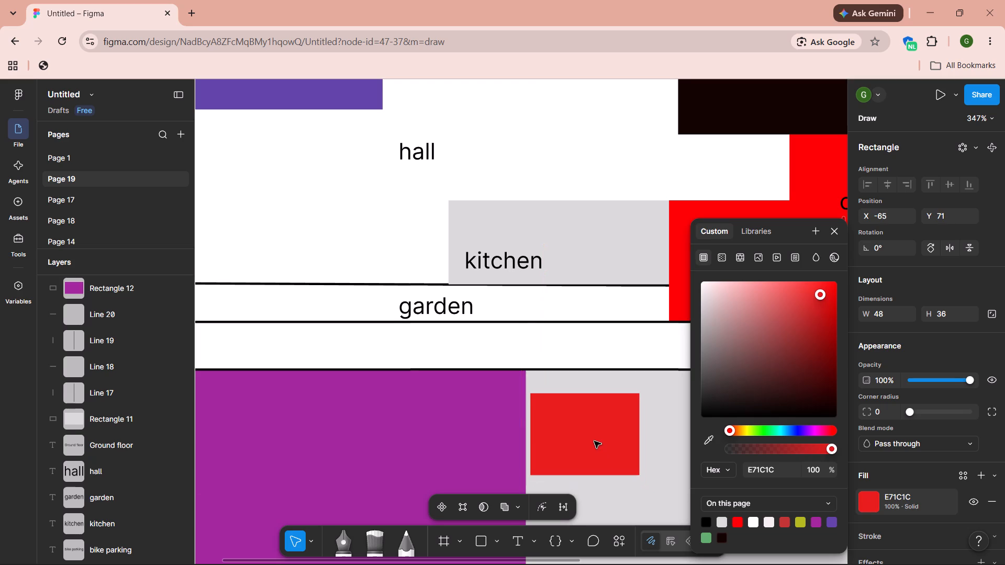
{"action": "left_click_drag", "start_coordinate": [594, 441], "coordinate": [593, 417]}
{"action": "left_click", "coordinate": [605, 335]}
Draw a 102 by 36 rectangle over the ground floor's storageroom, starting at X -19, Y -206.
{"action": "scroll", "coordinate": [605, 335], "scroll_direction": "up", "scroll_amount": 4}
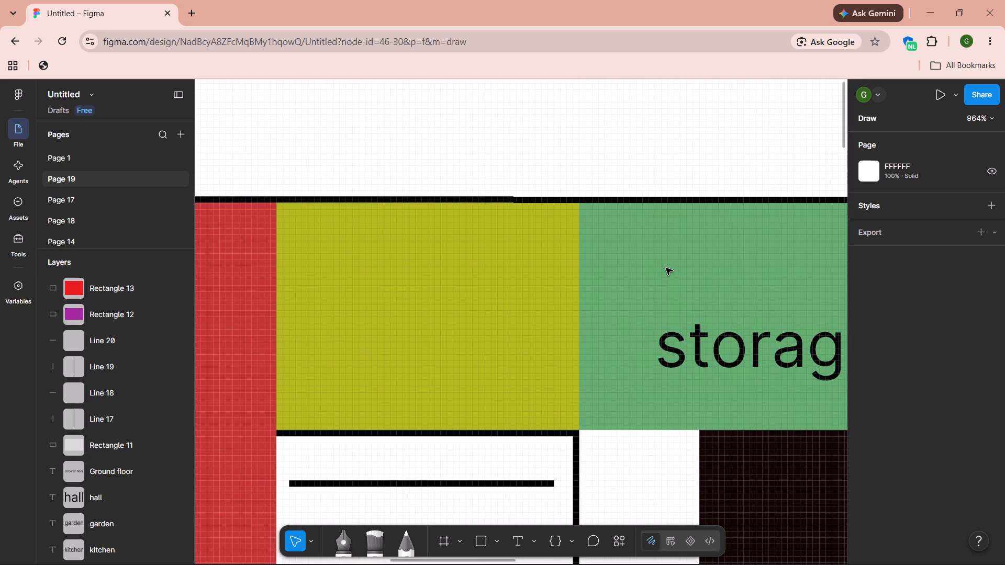
{"action": "key", "text": "r"}
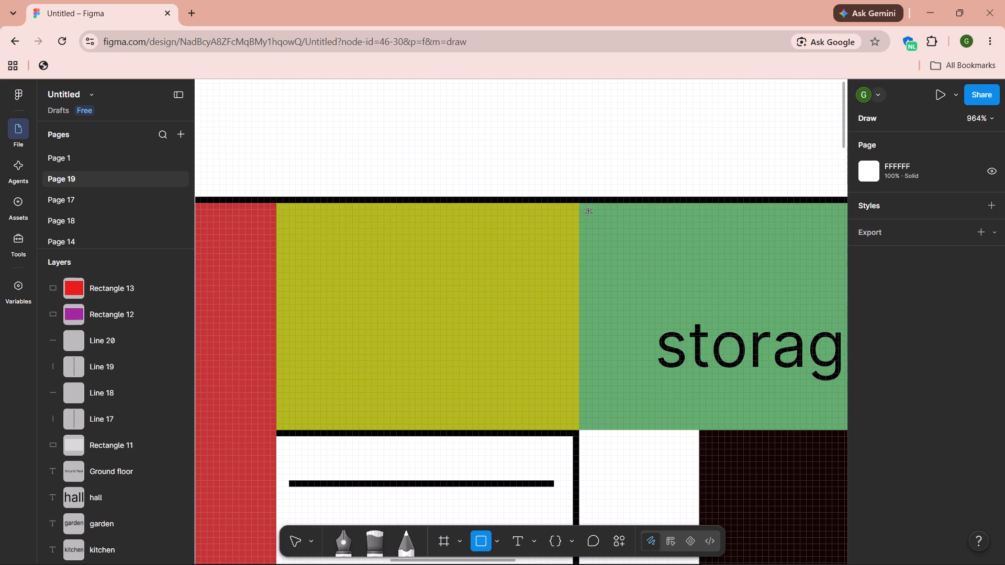
{"action": "left_click_drag", "start_coordinate": [582, 206], "coordinate": [812, 411]}
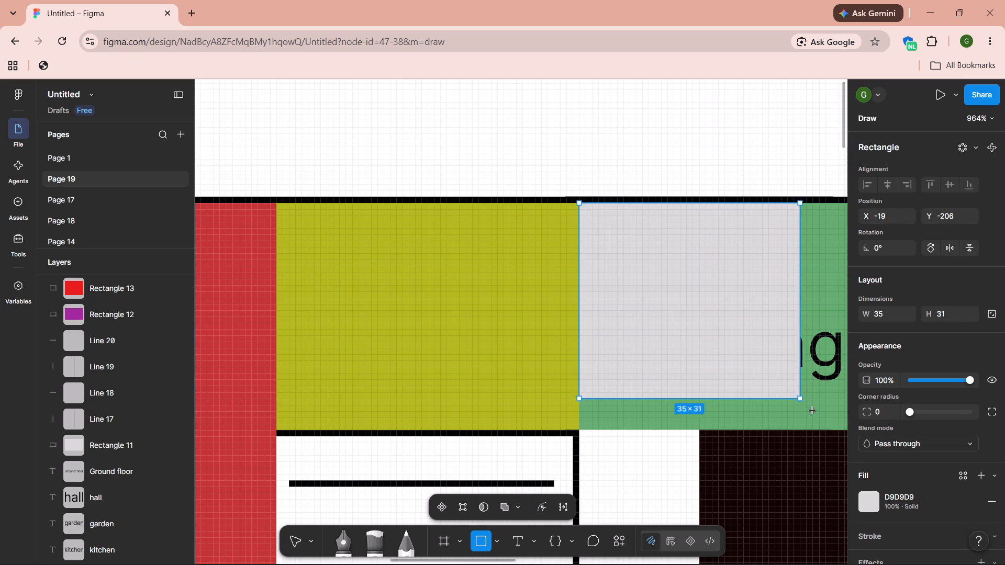
{"action": "left_click_drag", "start_coordinate": [812, 411], "coordinate": [803, 421]}
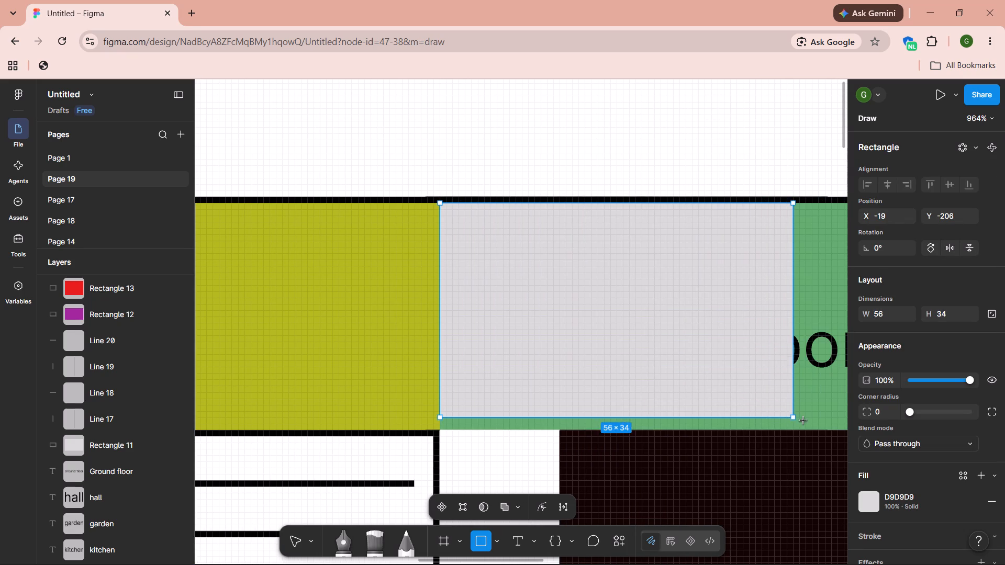
{"action": "left_click_drag", "start_coordinate": [803, 421], "coordinate": [844, 431]}
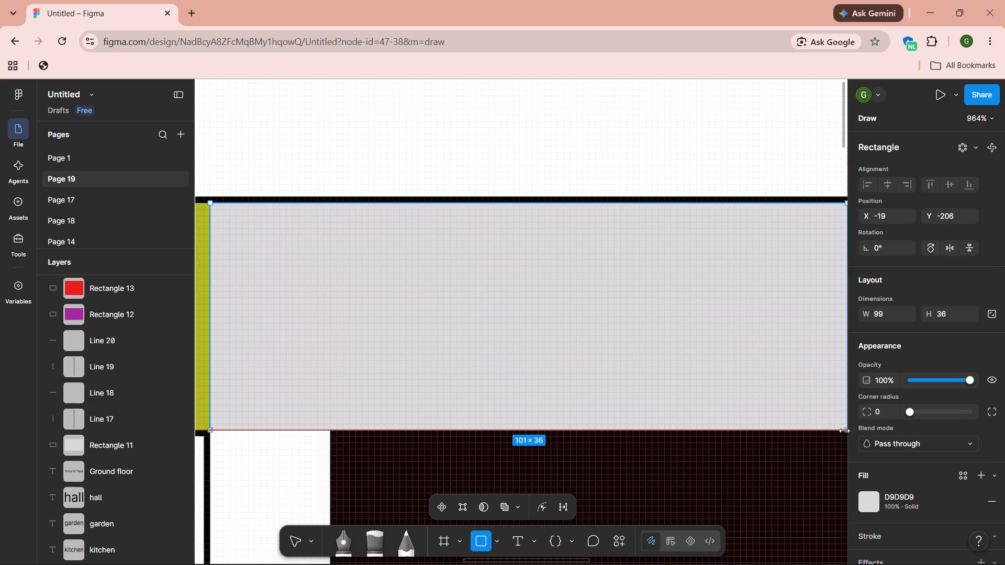
{"action": "left_click_drag", "start_coordinate": [844, 431], "coordinate": [761, 429]}
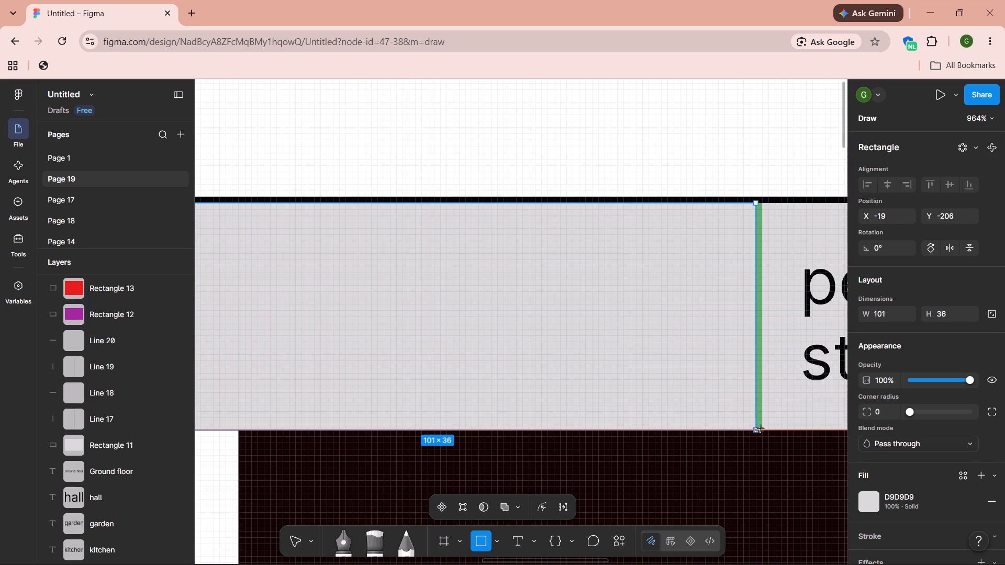
{"action": "left_click_drag", "start_coordinate": [761, 429], "coordinate": [764, 429]}
Move the 102 by 36 rectangle down to the lower plan's top edge beside the red rectangle, at X -18, Y 61, and deselect it.
{"action": "left_click_drag", "start_coordinate": [616, 300], "coordinate": [616, 330]}
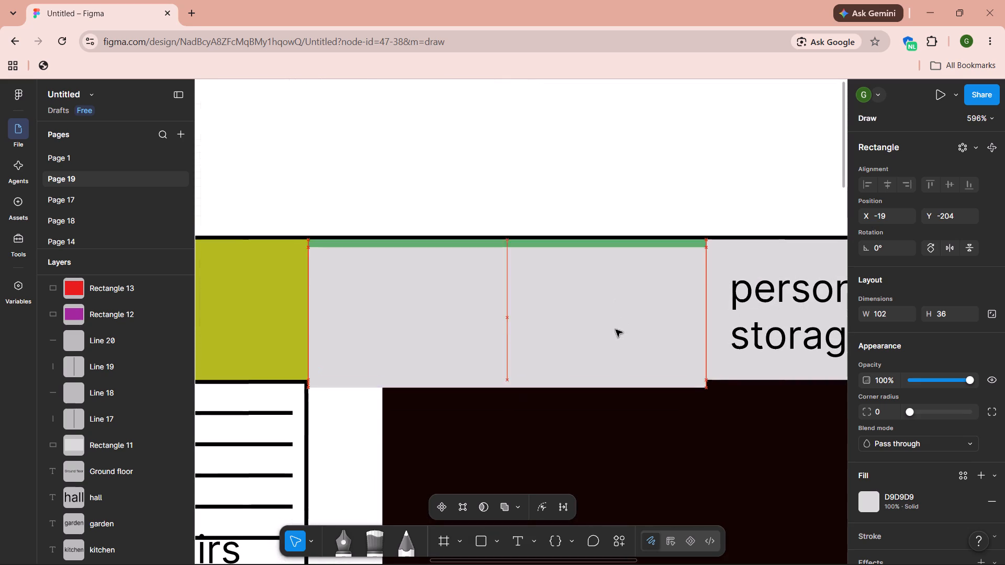
{"action": "left_click_drag", "start_coordinate": [616, 330], "coordinate": [659, 564]}
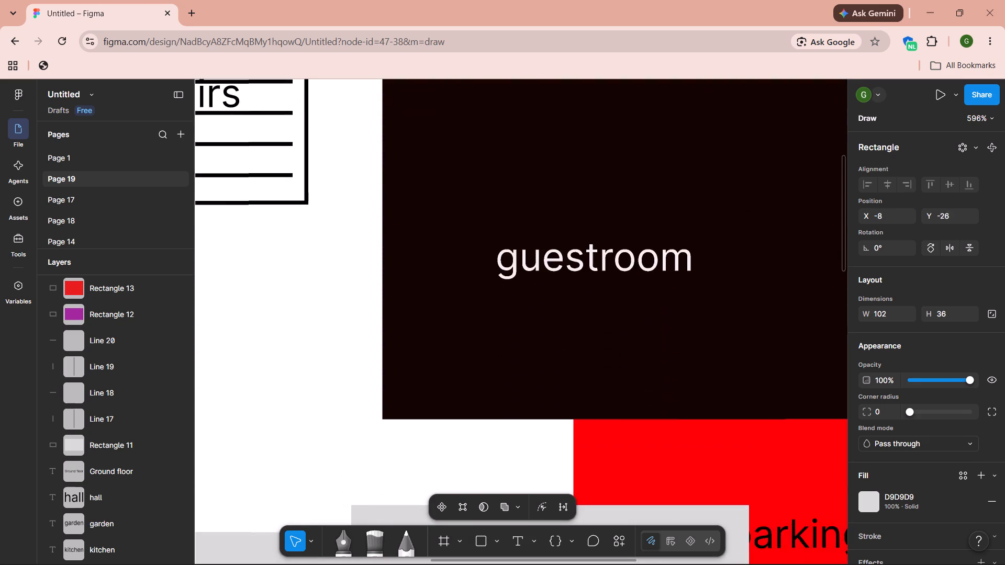
{"action": "left_click_drag", "start_coordinate": [659, 564], "coordinate": [649, 560]}
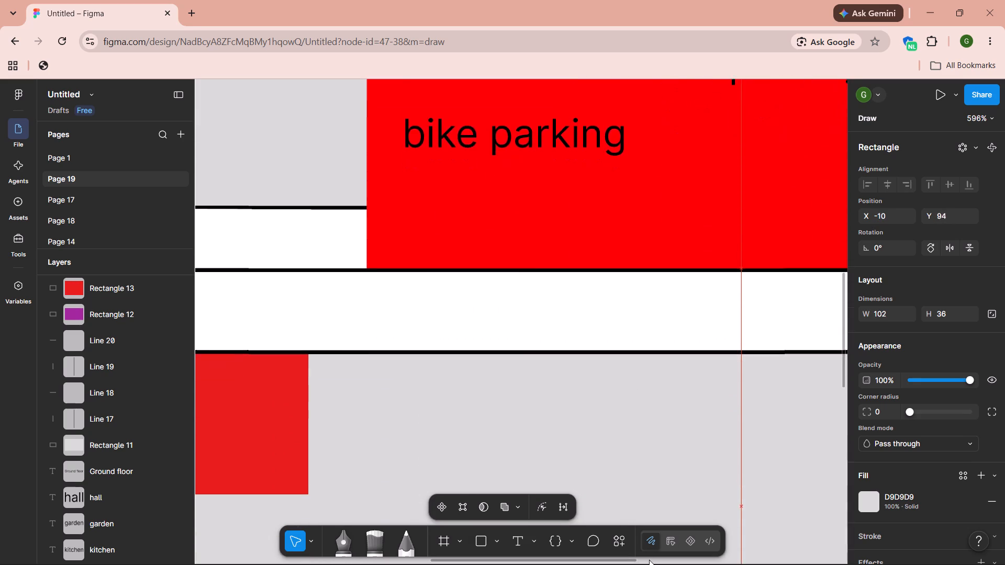
{"action": "left_click_drag", "start_coordinate": [649, 560], "coordinate": [595, 379]}
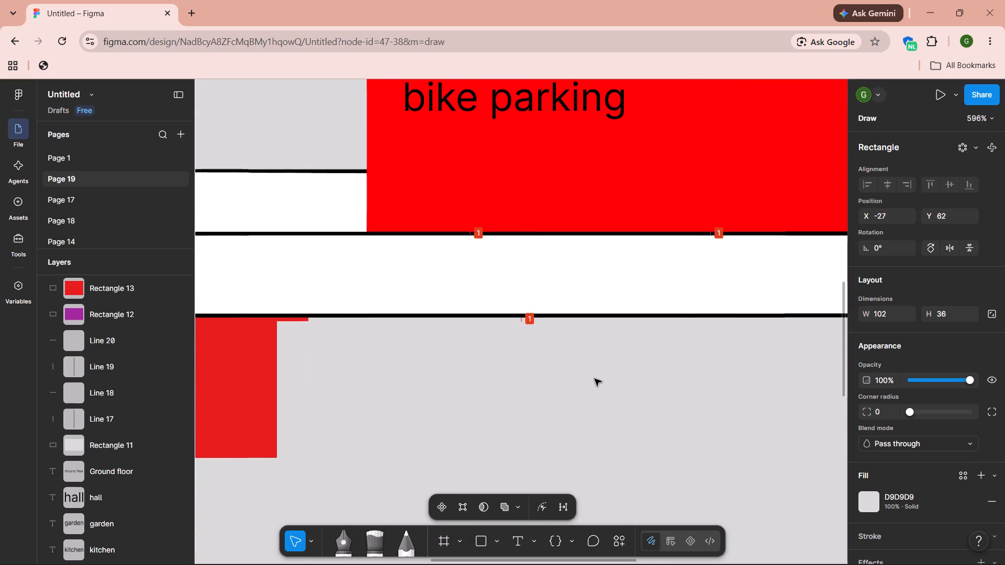
{"action": "left_click_drag", "start_coordinate": [595, 379], "coordinate": [613, 376]}
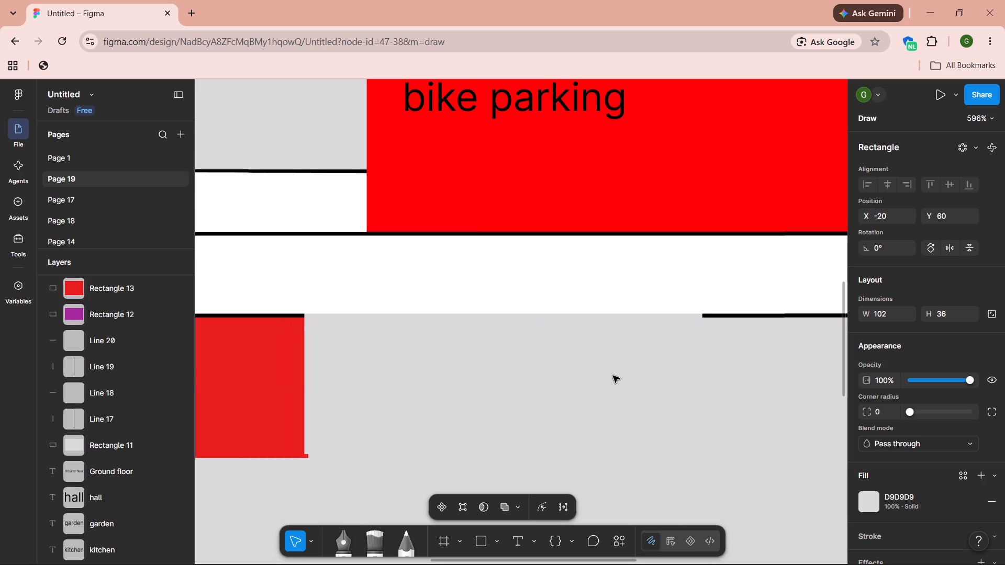
{"action": "left_click_drag", "start_coordinate": [613, 376], "coordinate": [619, 378]}
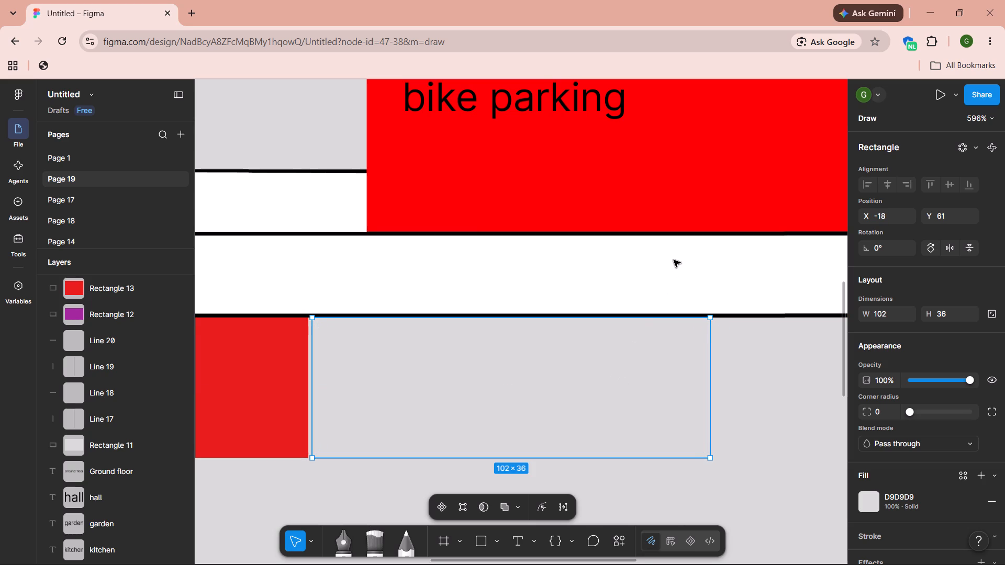
{"action": "left_click", "coordinate": [674, 260]}
Fill the lower plan's large 366 by 229 background rectangle with white and deselect it.
{"action": "left_click", "coordinate": [813, 397]}
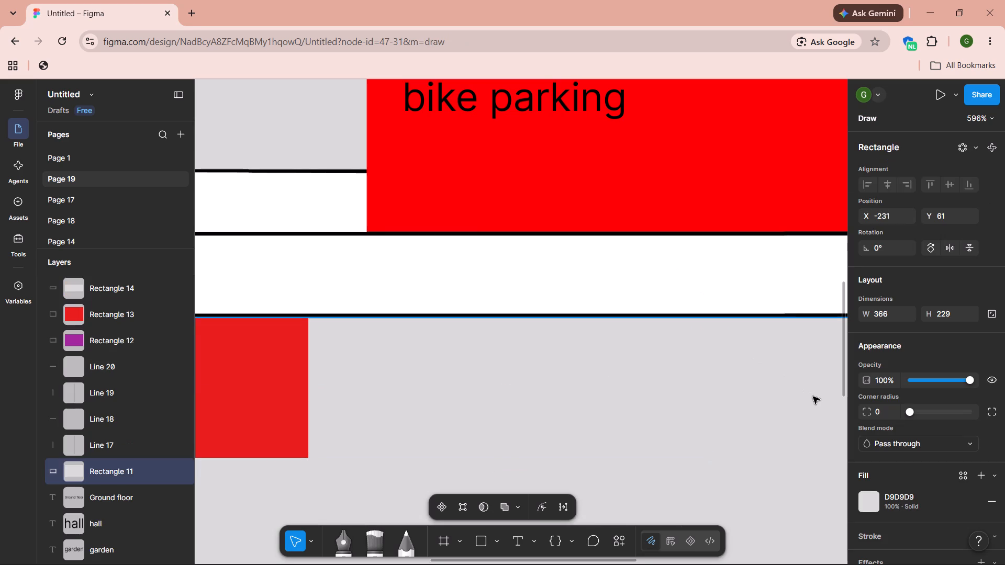
{"action": "left_click", "coordinate": [866, 501]}
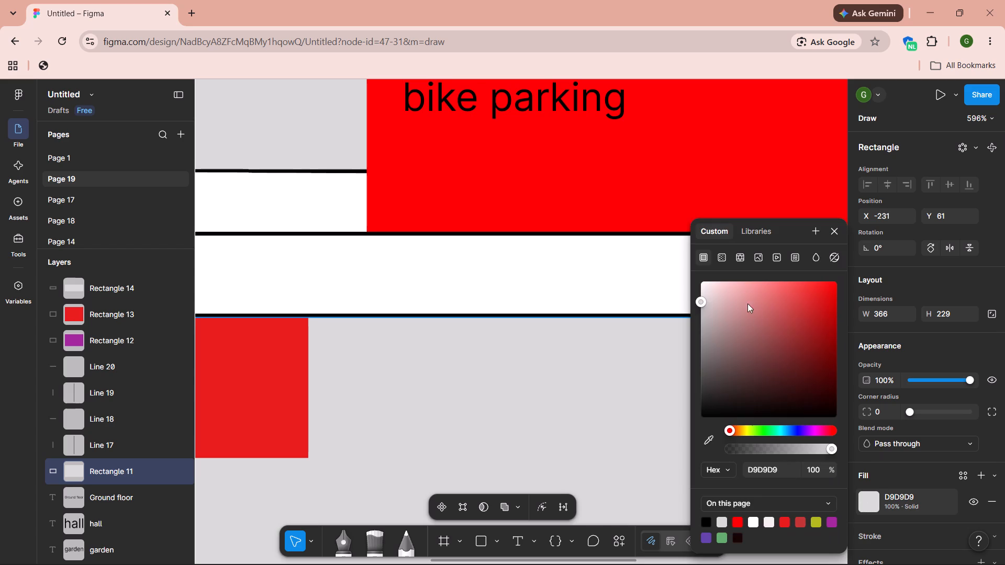
{"action": "left_click_drag", "start_coordinate": [700, 303], "coordinate": [700, 273]}
{"action": "left_click", "coordinate": [594, 270]}
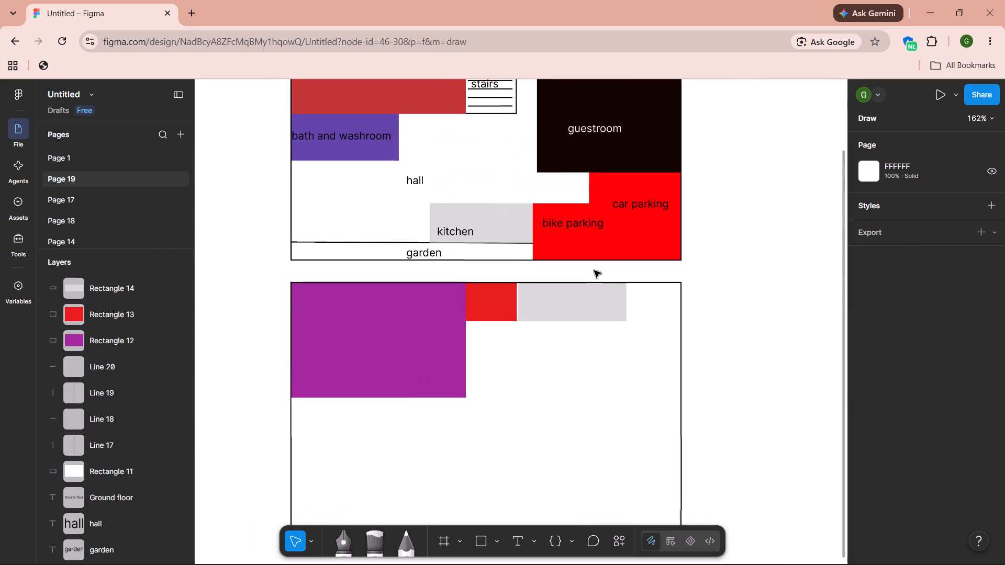
Draw a 52 by 36 rectangle over the ground floor's personal storage room, at X 83, Y -206.
{"action": "scroll", "coordinate": [576, 215], "scroll_direction": "up", "scroll_amount": 3}
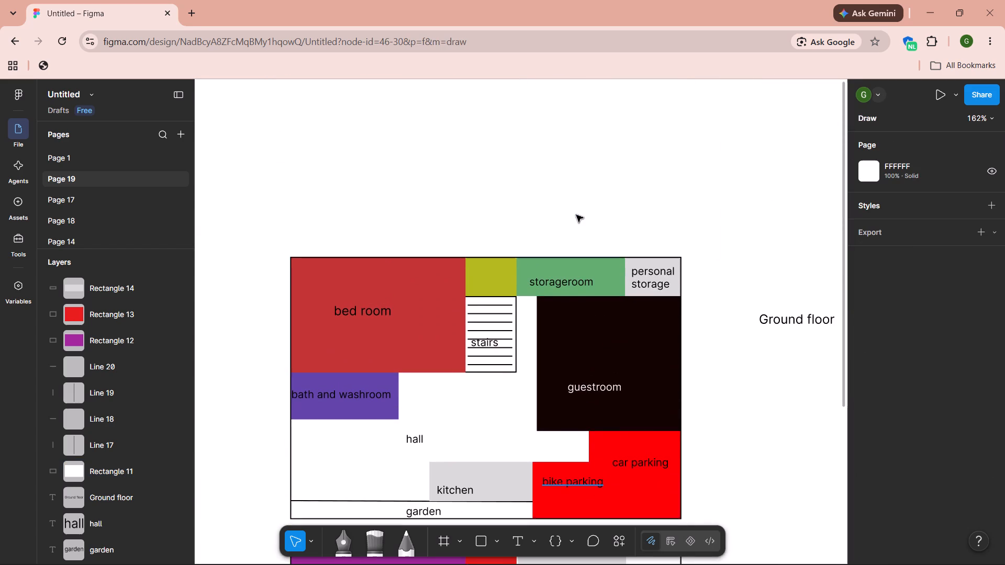
{"action": "key", "text": "r"}
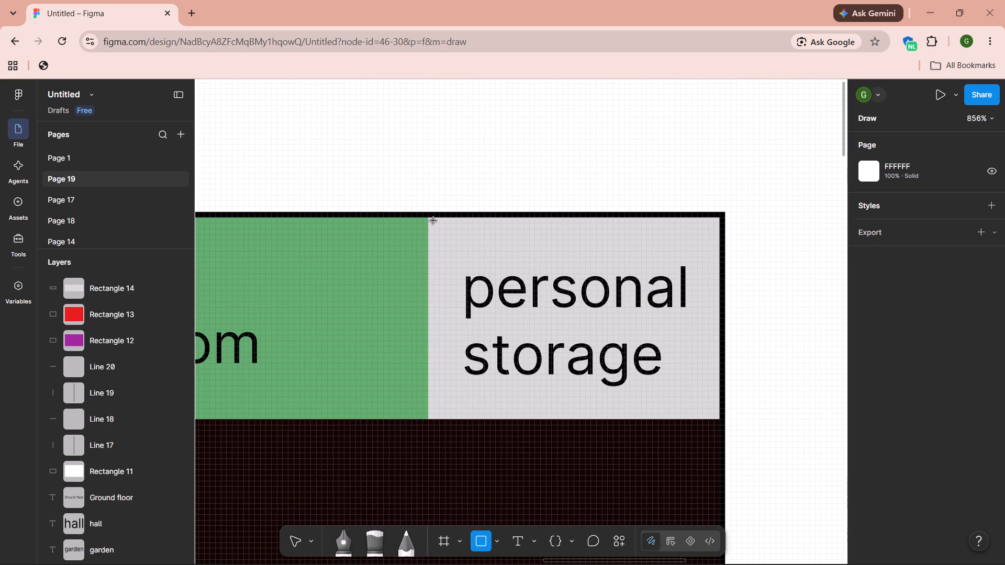
{"action": "left_click_drag", "start_coordinate": [431, 221], "coordinate": [684, 380]}
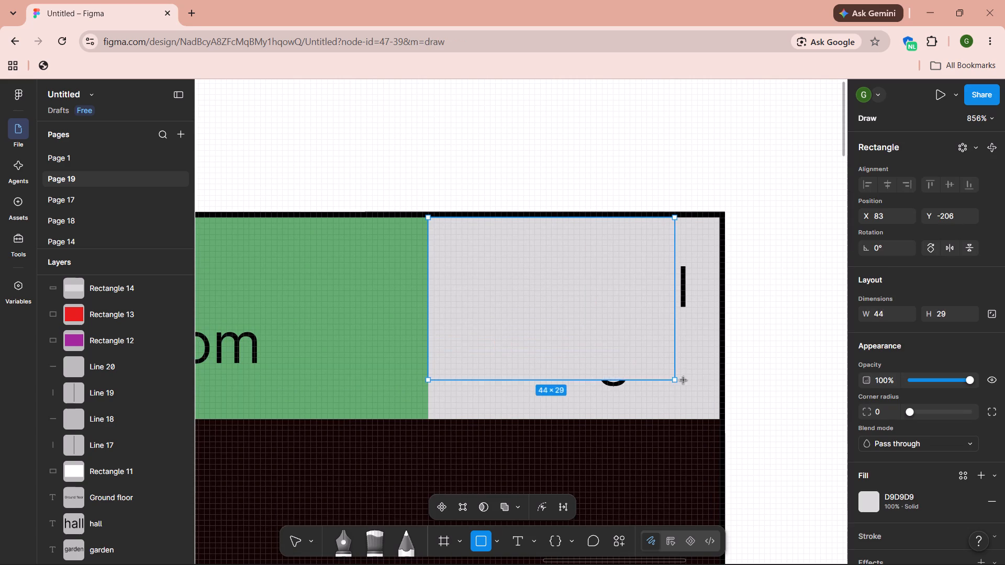
{"action": "left_click_drag", "start_coordinate": [684, 380], "coordinate": [718, 417]}
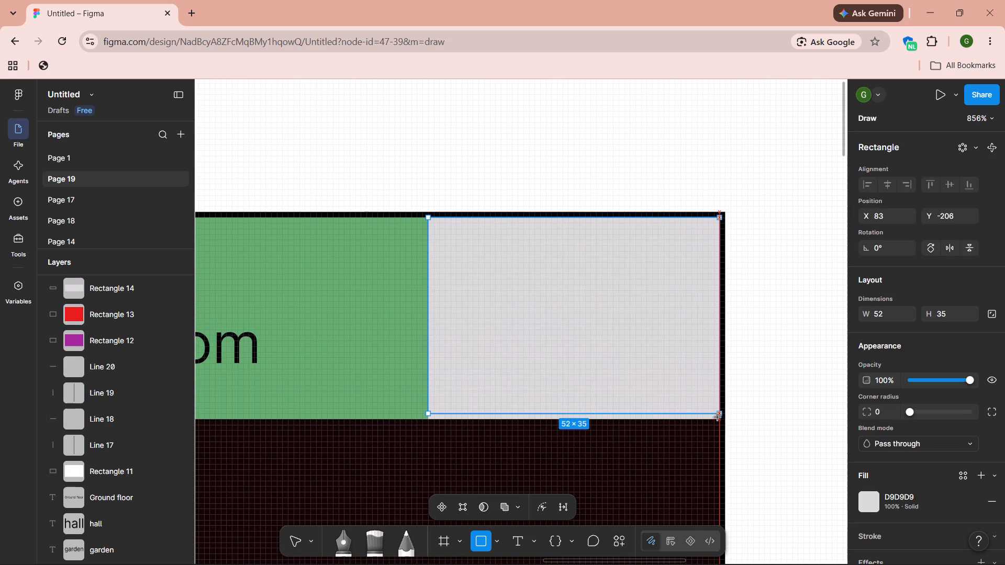
{"action": "left_click_drag", "start_coordinate": [718, 417], "coordinate": [717, 419]}
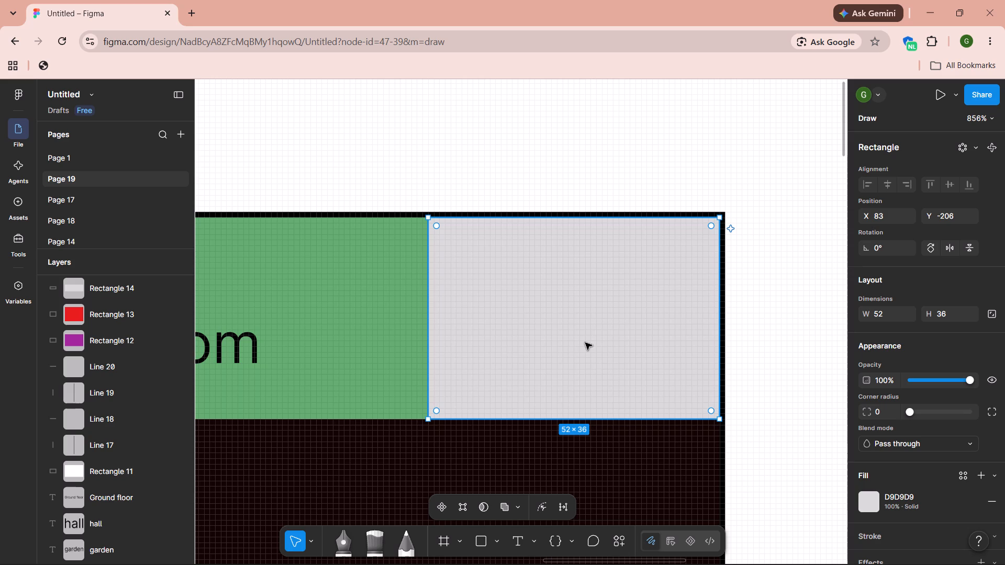
Move the 52 by 36 rectangle down to the lower plan's top right corner, at X 84, Y 61.
{"action": "left_click_drag", "start_coordinate": [585, 343], "coordinate": [561, 564]}
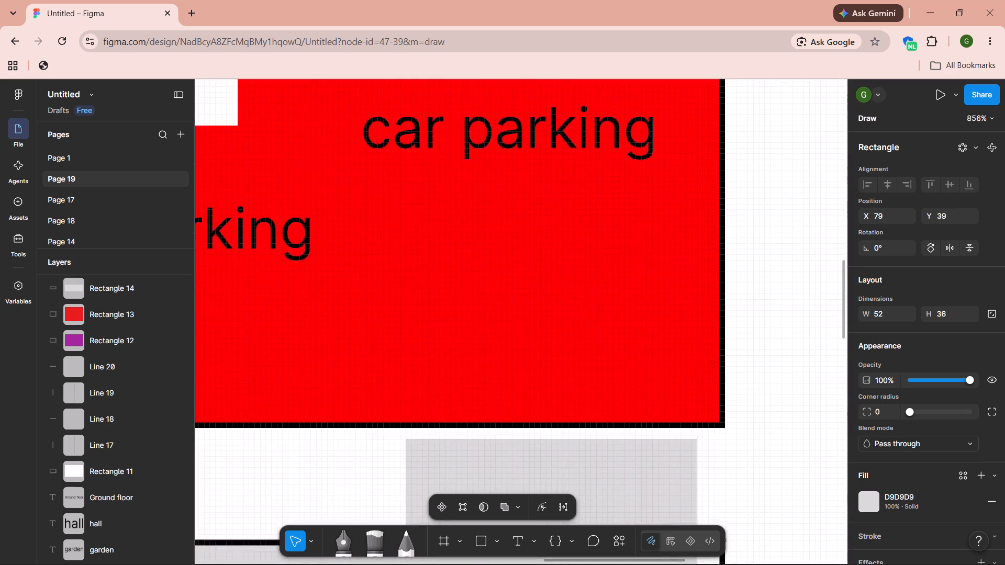
{"action": "left_click_drag", "start_coordinate": [561, 564], "coordinate": [588, 505]}
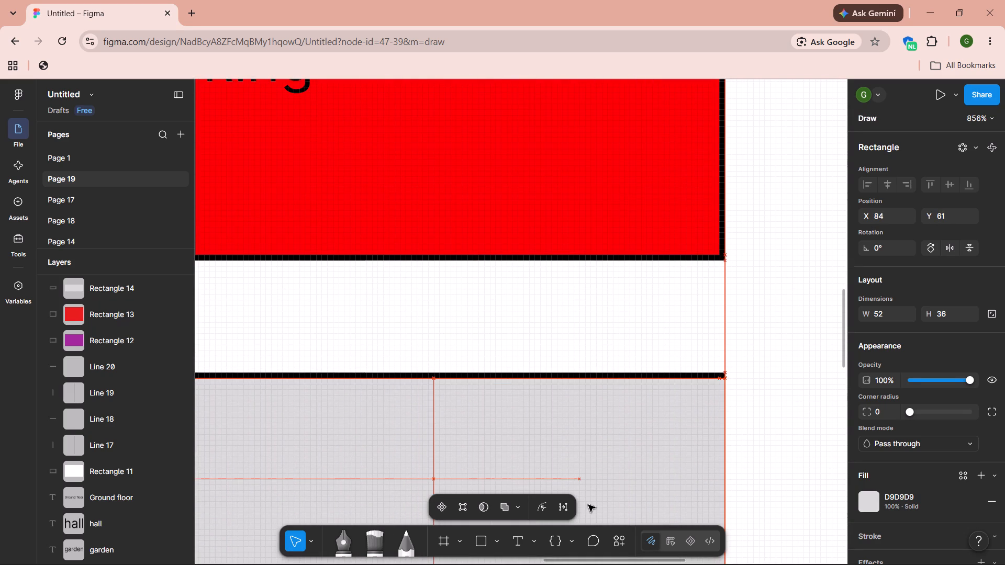
Fill the 52 by 36 rectangle in the lower plan's corner with light blue 4ECAF0 and deselect it.
{"action": "left_click", "coordinate": [868, 503]}
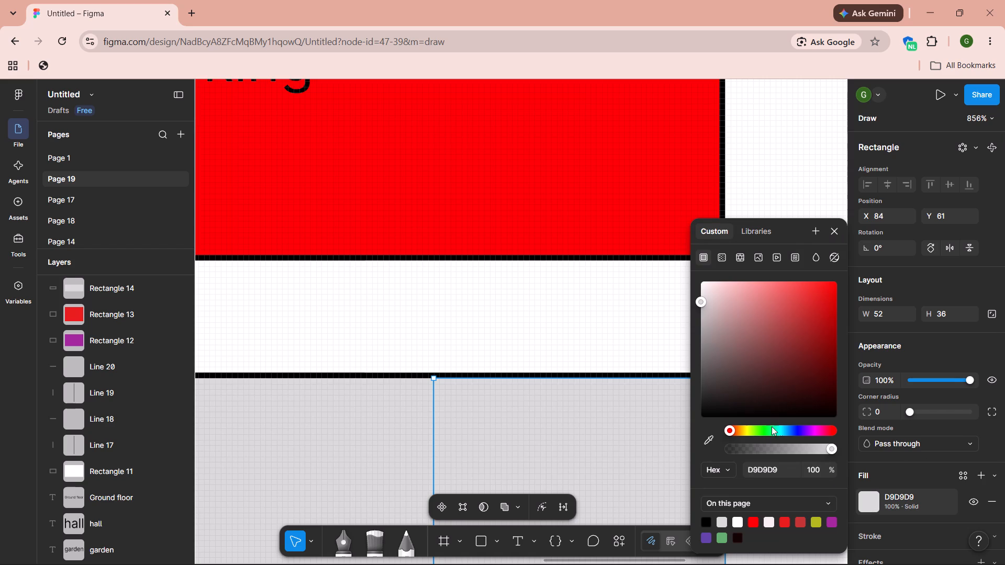
{"action": "left_click", "coordinate": [785, 429]}
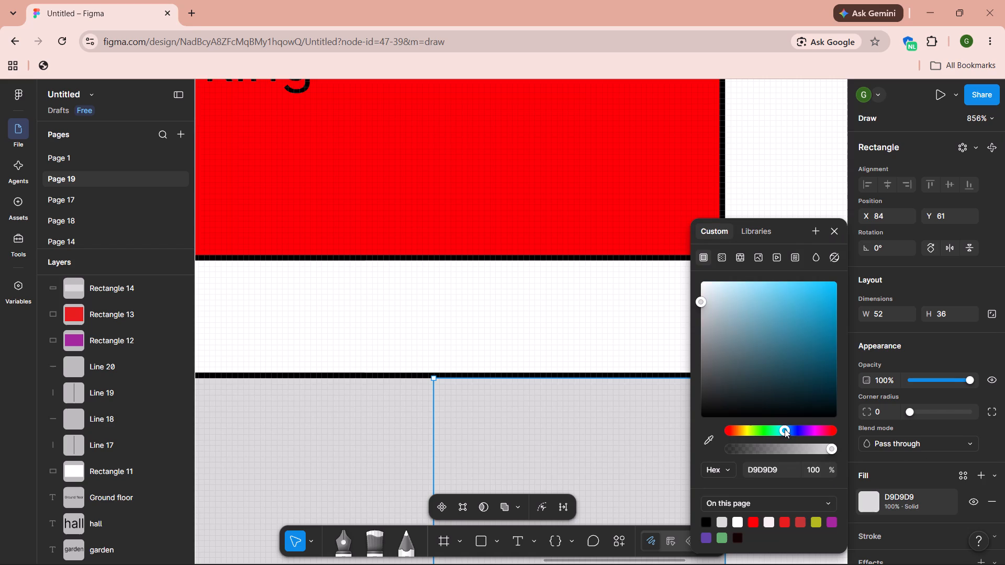
{"action": "left_click", "coordinate": [824, 335]}
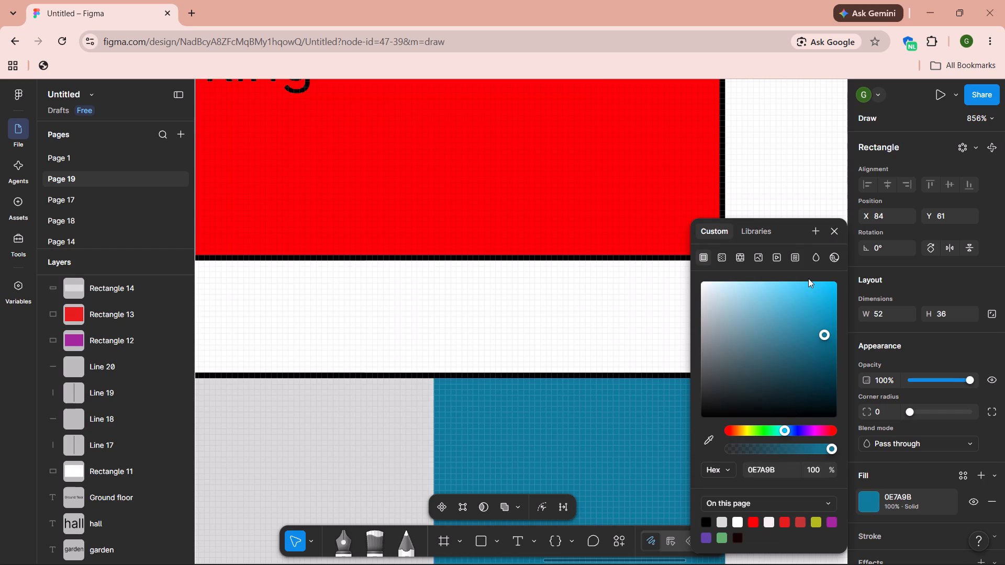
{"action": "left_click_drag", "start_coordinate": [808, 278], "coordinate": [797, 290]}
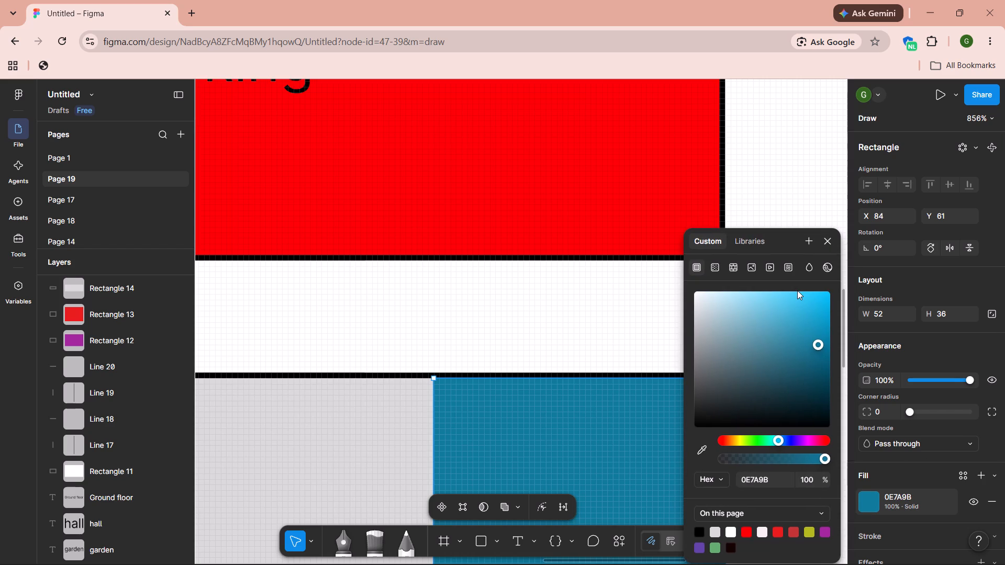
{"action": "left_click", "coordinate": [786, 300]}
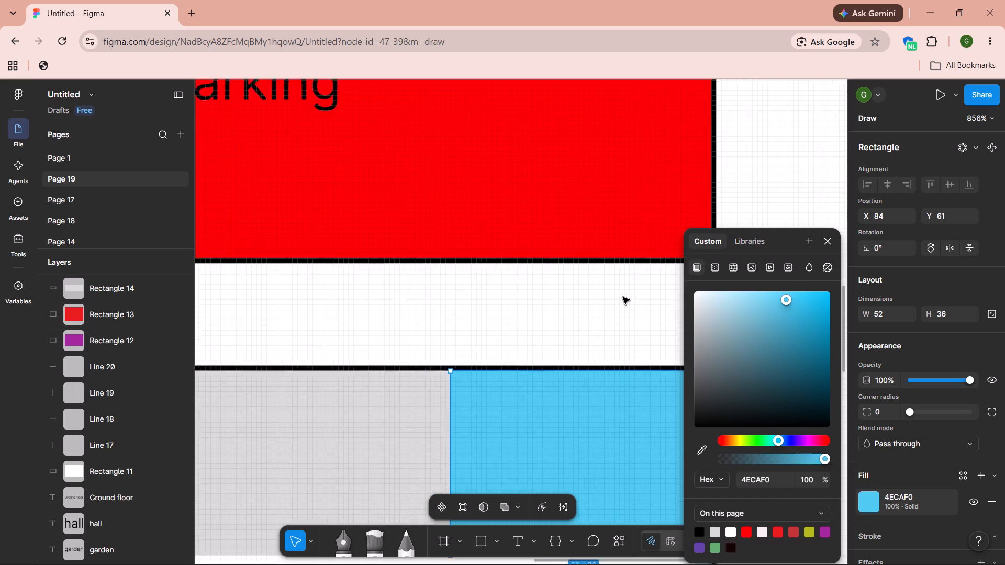
{"action": "left_click", "coordinate": [722, 160]}
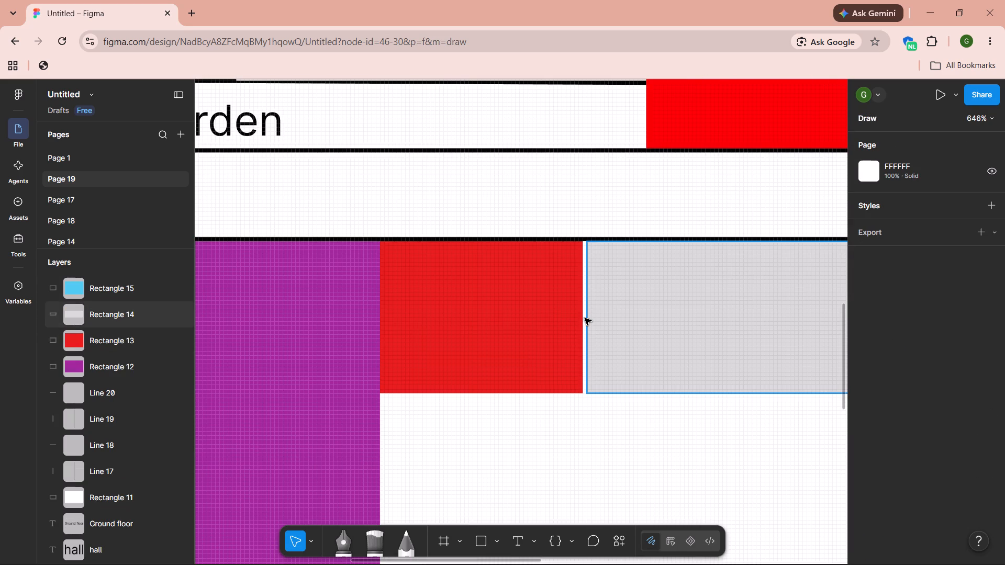
Close the gaps in the lower plan's top row by moving the grey rectangle to X -19 and the light blue one to X 83.
{"action": "scroll", "coordinate": [527, 312], "scroll_direction": "left", "scroll_amount": 2}
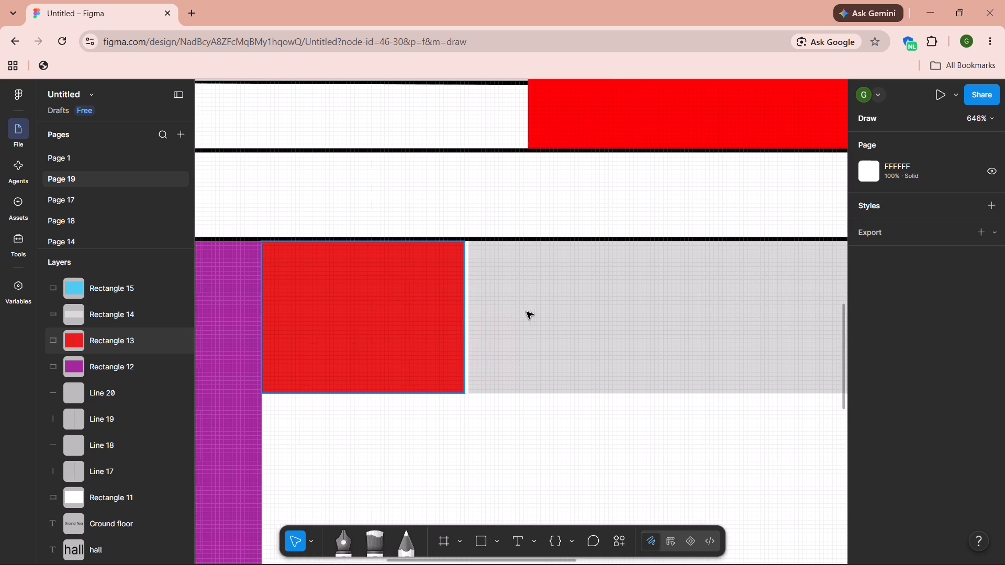
{"action": "scroll", "coordinate": [527, 312], "scroll_direction": "left", "scroll_amount": 1}
{"action": "scroll", "coordinate": [650, 319], "scroll_direction": "left", "scroll_amount": 1}
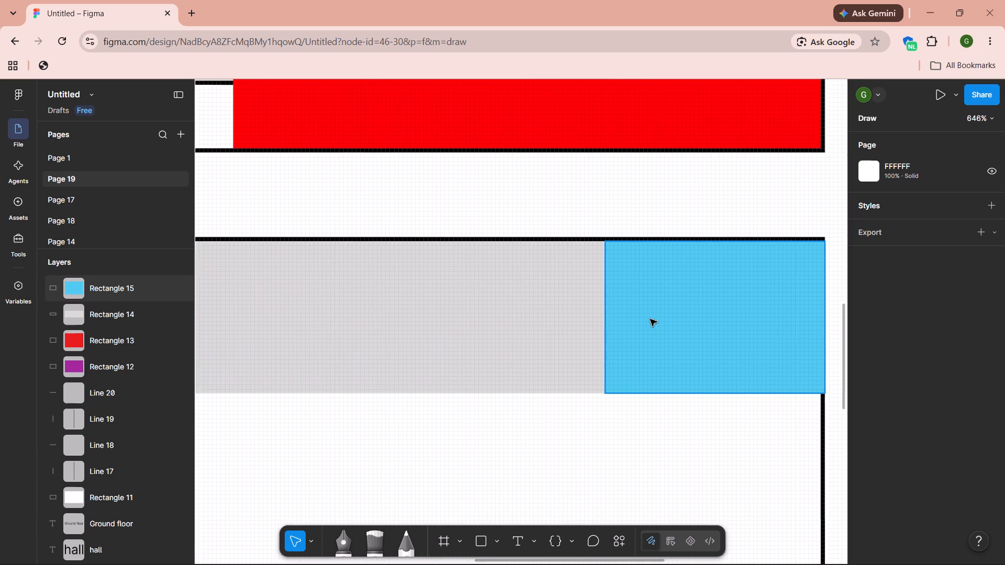
{"action": "scroll", "coordinate": [650, 319], "scroll_direction": "left", "scroll_amount": 1}
{"action": "scroll", "coordinate": [559, 323], "scroll_direction": "right", "scroll_amount": 1}
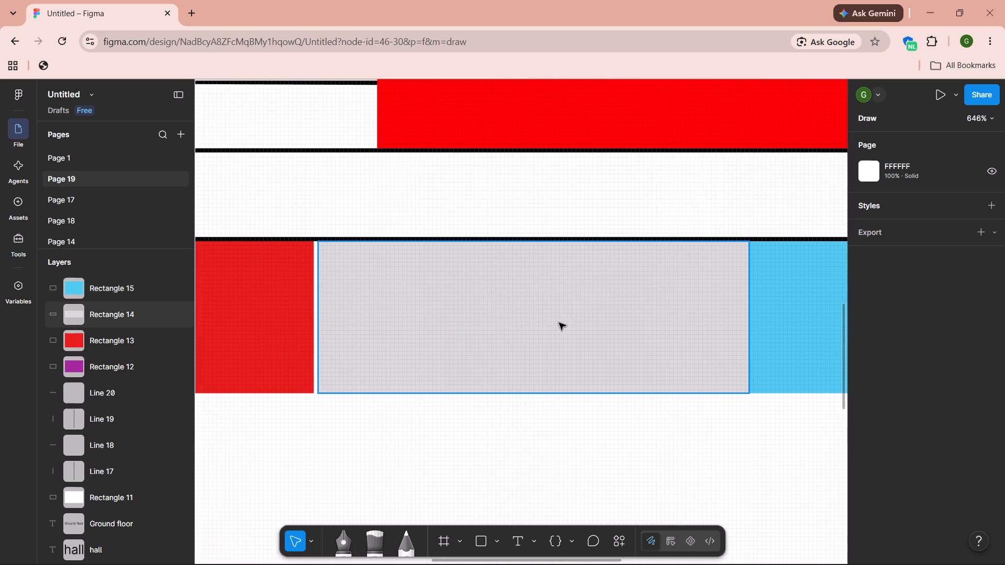
{"action": "scroll", "coordinate": [559, 323], "scroll_direction": "right", "scroll_amount": 1}
{"action": "left_click", "coordinate": [559, 323]}
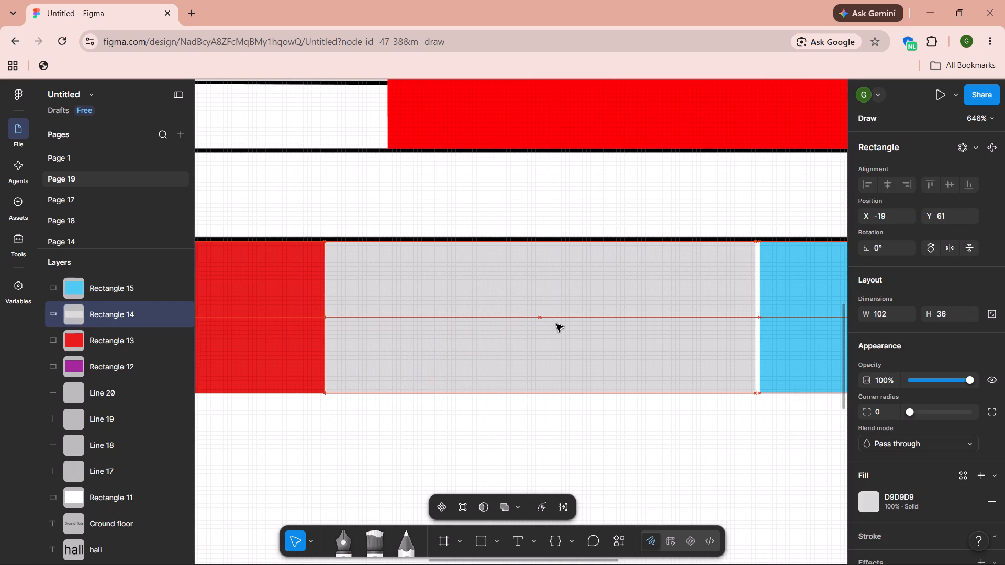
{"action": "left_click_drag", "start_coordinate": [772, 322], "coordinate": [767, 322]}
Draw a 10 by 15 rectangle over the ground floor's bath and washroom and align it to the room's top left corner, at X -231, Y -98.
{"action": "scroll", "coordinate": [767, 322], "scroll_direction": "left", "scroll_amount": 1}
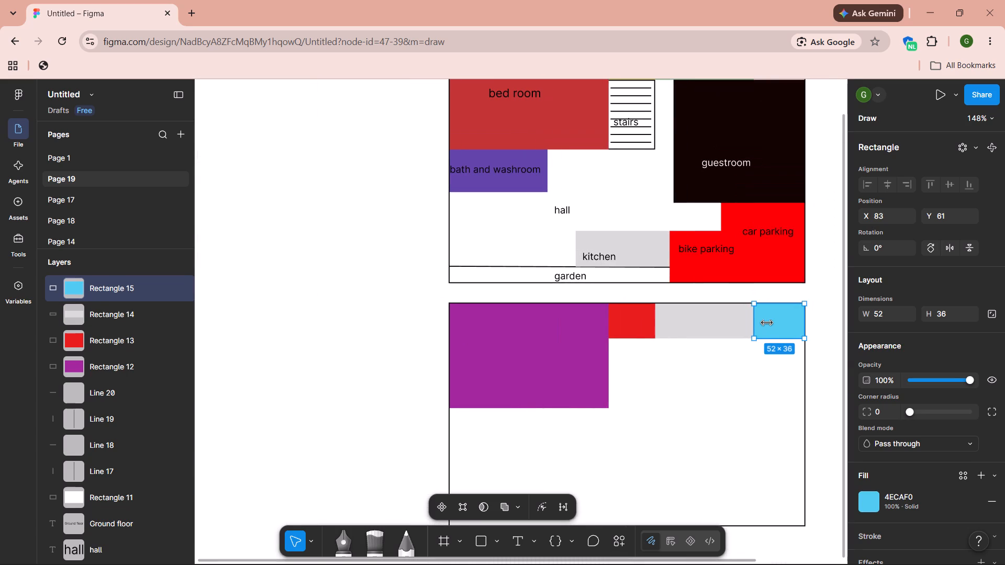
{"action": "scroll", "coordinate": [710, 326], "scroll_direction": "left", "scroll_amount": 1}
{"action": "scroll", "coordinate": [608, 263], "scroll_direction": "left", "scroll_amount": 1}
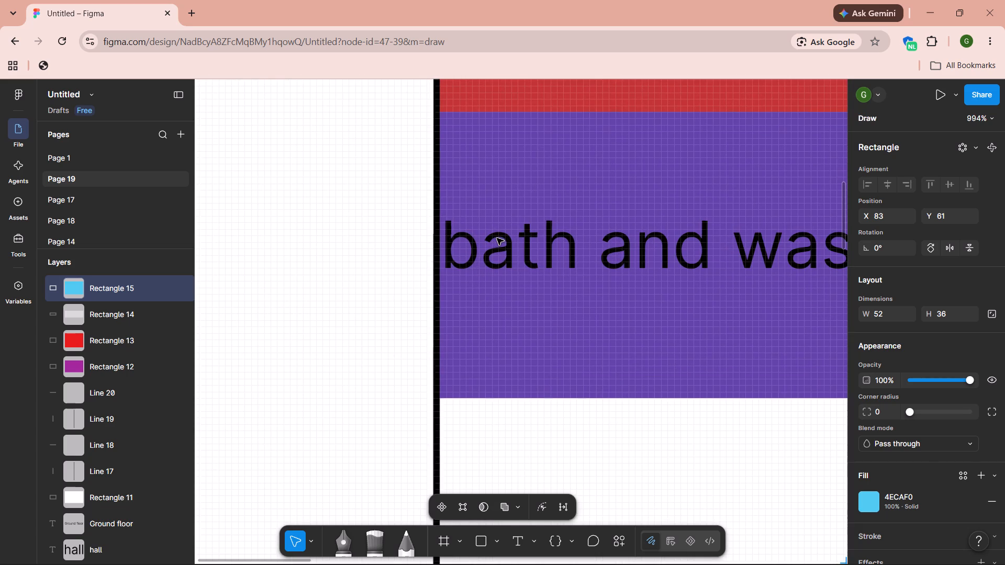
{"action": "key", "text": "r"}
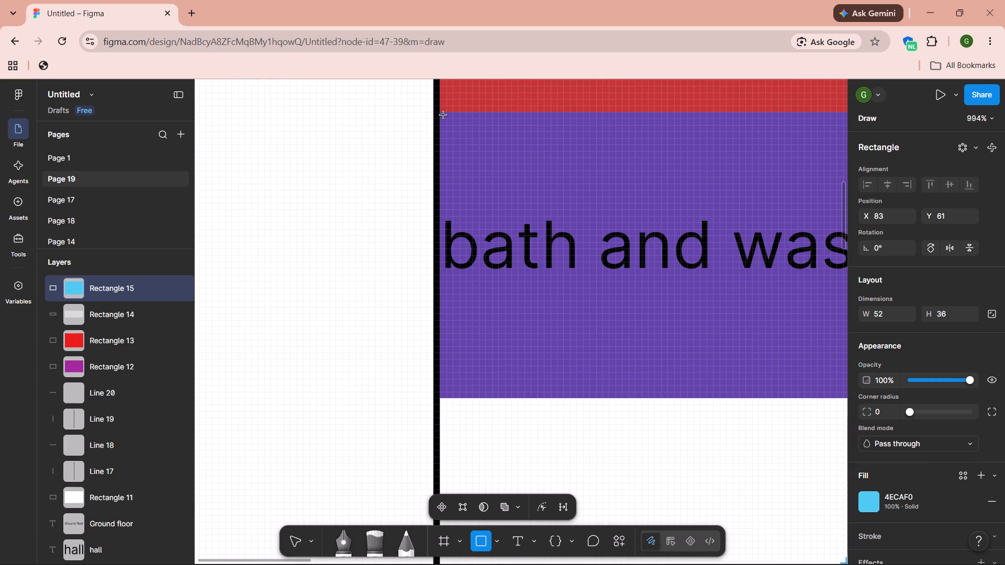
{"action": "left_click_drag", "start_coordinate": [444, 118], "coordinate": [507, 217]}
{"action": "left_click_drag", "start_coordinate": [491, 174], "coordinate": [490, 173]}
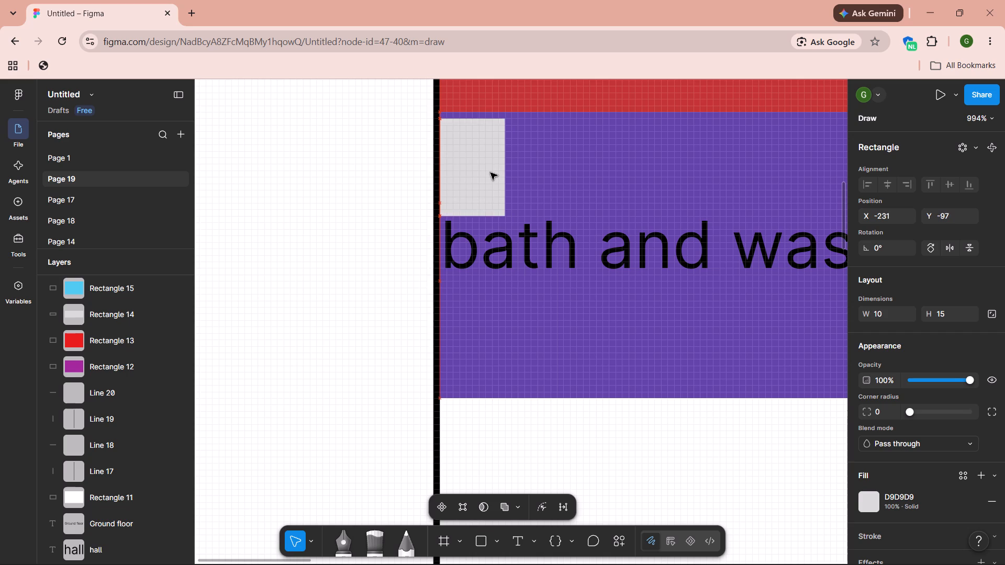
{"action": "left_click_drag", "start_coordinate": [490, 173], "coordinate": [489, 167]}
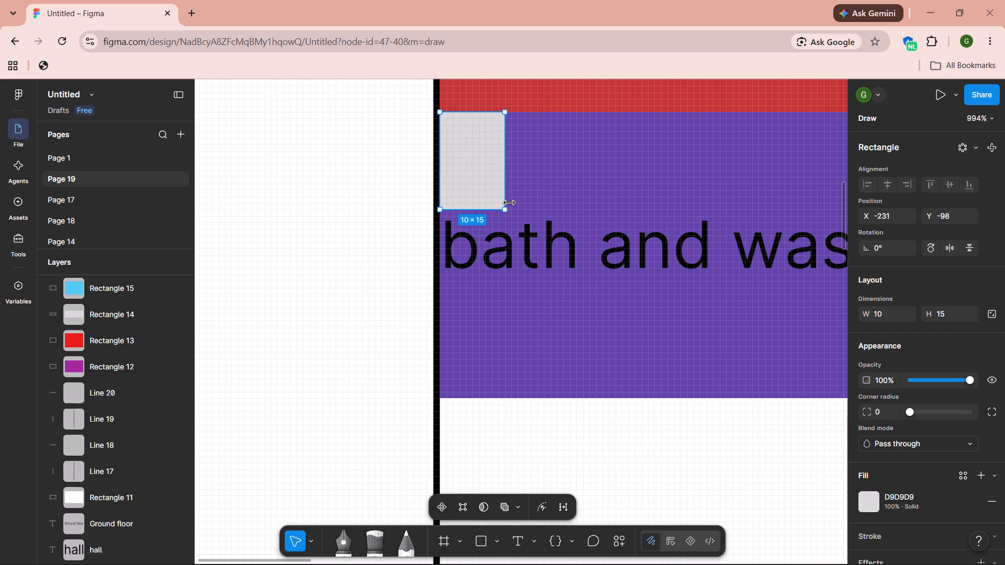
Enlarge the grey rectangle to 101 by 44 so it covers the ground floor's whole bath and washroom.
{"action": "left_click_drag", "start_coordinate": [509, 203], "coordinate": [613, 228]}
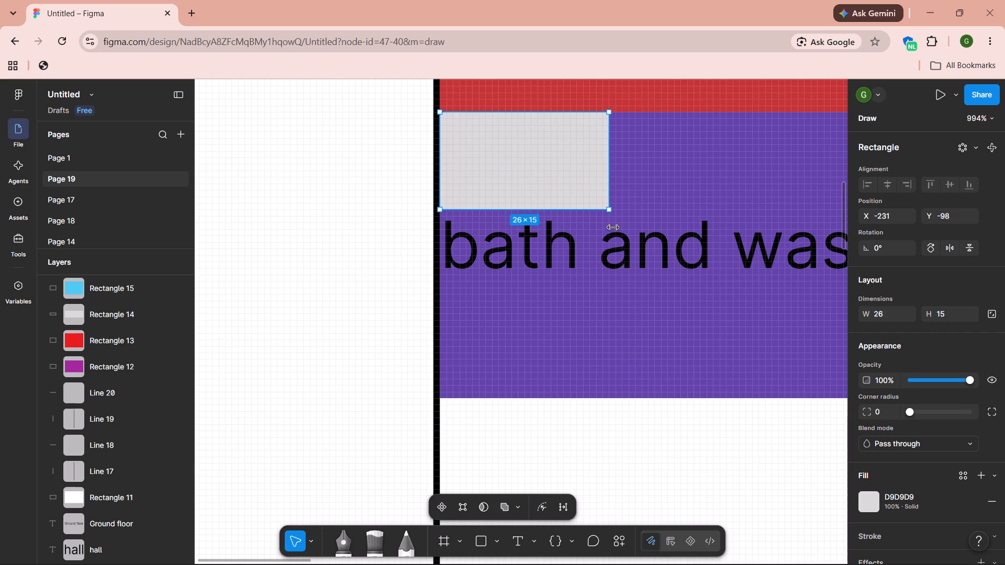
{"action": "left_click_drag", "start_coordinate": [613, 228], "coordinate": [636, 205]}
{"action": "left_click_drag", "start_coordinate": [576, 211], "coordinate": [578, 282]}
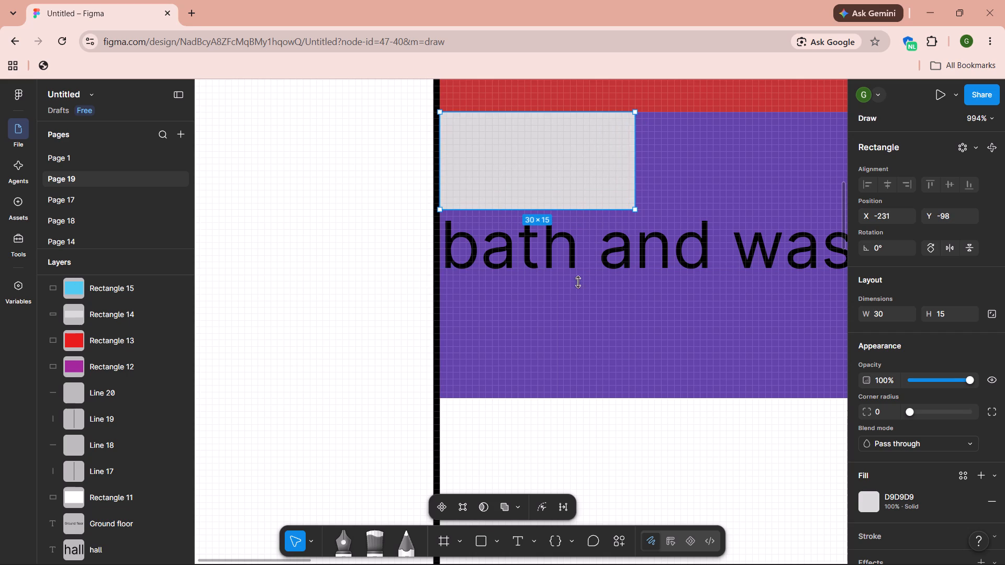
{"action": "left_click_drag", "start_coordinate": [578, 282], "coordinate": [582, 392]}
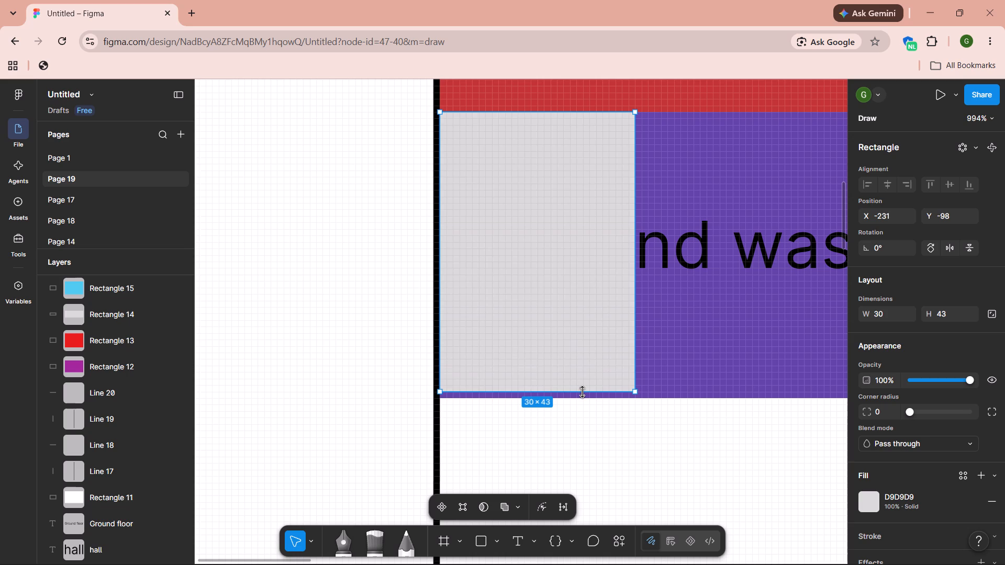
{"action": "left_click_drag", "start_coordinate": [582, 392], "coordinate": [583, 396]}
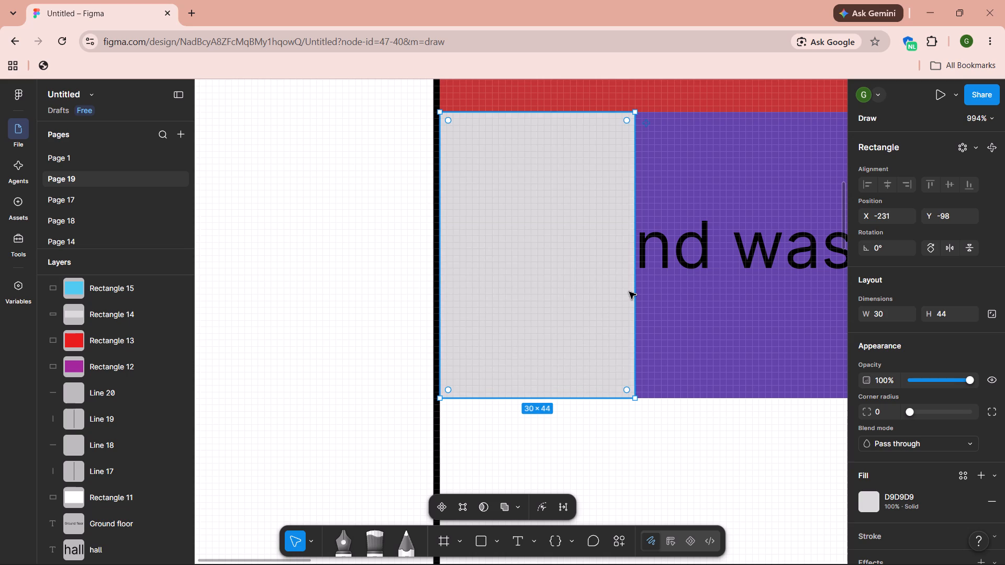
{"action": "left_click_drag", "start_coordinate": [637, 292], "coordinate": [874, 291]}
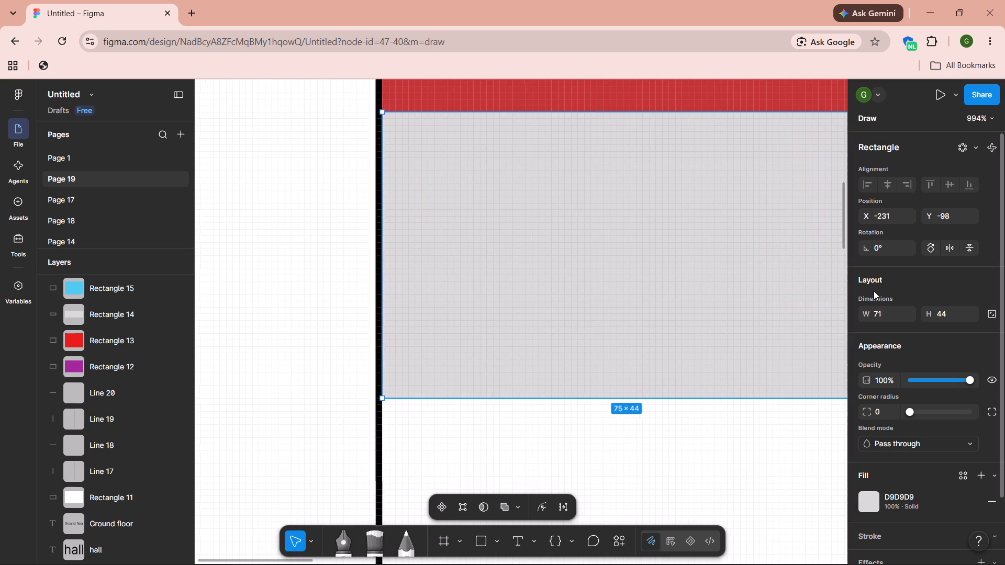
{"action": "left_click_drag", "start_coordinate": [874, 291], "coordinate": [647, 276]}
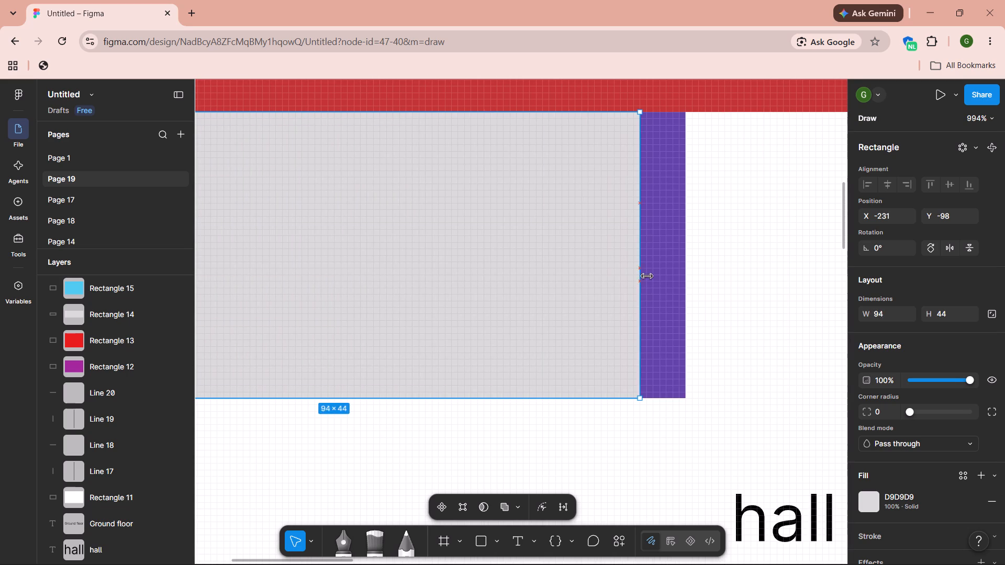
{"action": "left_click_drag", "start_coordinate": [647, 276], "coordinate": [683, 276]}
Move the 101 by 44 grey rectangle down to the lower plan, directly beneath the purple room, at X -231, Y 169.
{"action": "left_click_drag", "start_coordinate": [521, 270], "coordinate": [634, 564]}
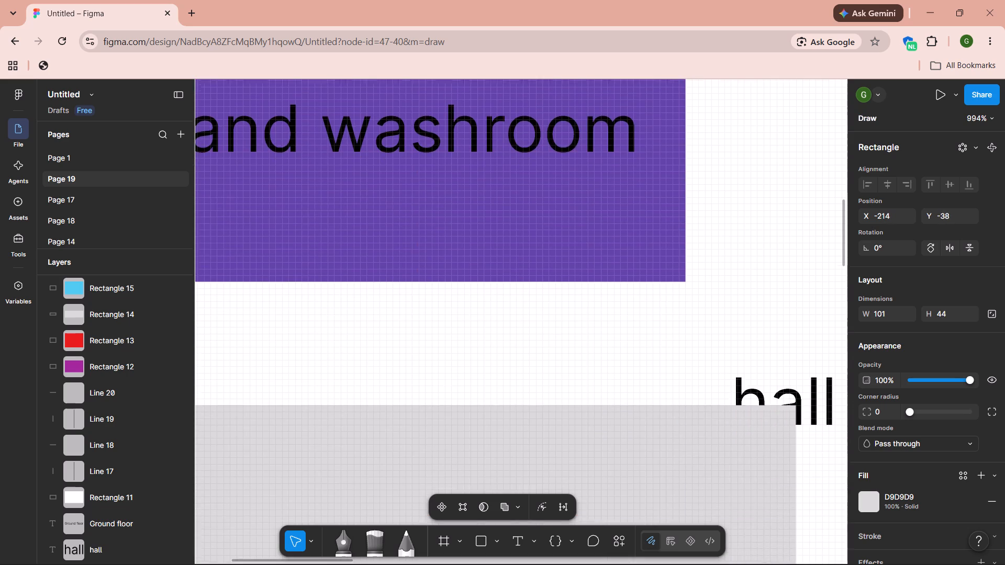
{"action": "left_click_drag", "start_coordinate": [634, 564], "coordinate": [635, 532]}
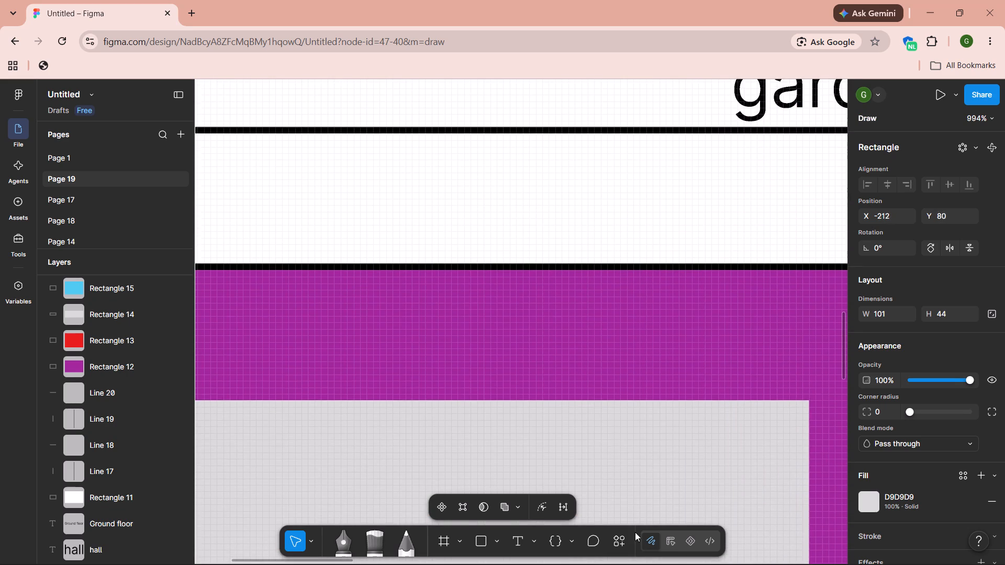
{"action": "left_click_drag", "start_coordinate": [635, 532], "coordinate": [634, 564]}
{"action": "scroll", "coordinate": [634, 564], "scroll_direction": "down", "scroll_amount": 2, "text": "ctrl"}
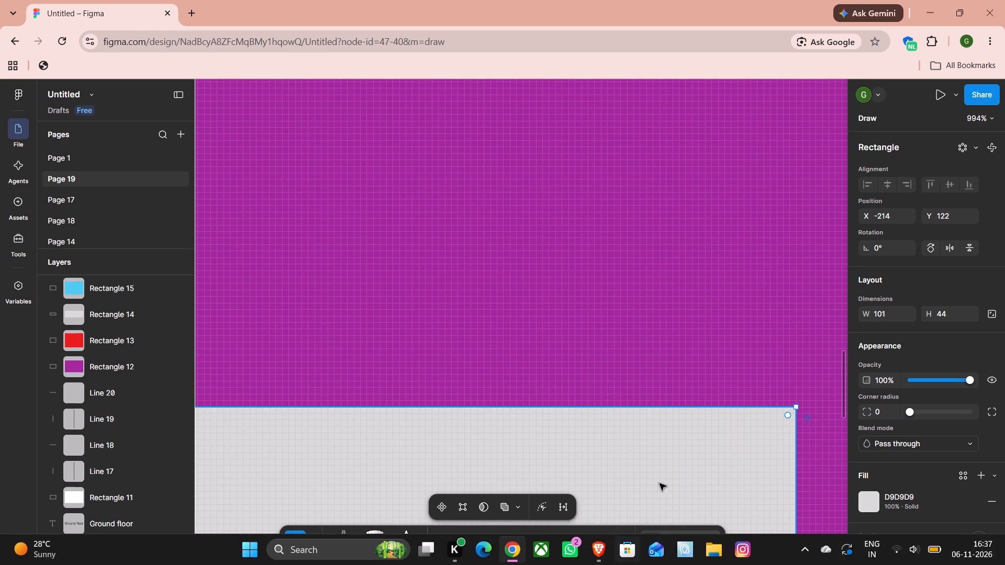
{"action": "scroll", "coordinate": [663, 467], "scroll_direction": "down", "scroll_amount": 2}
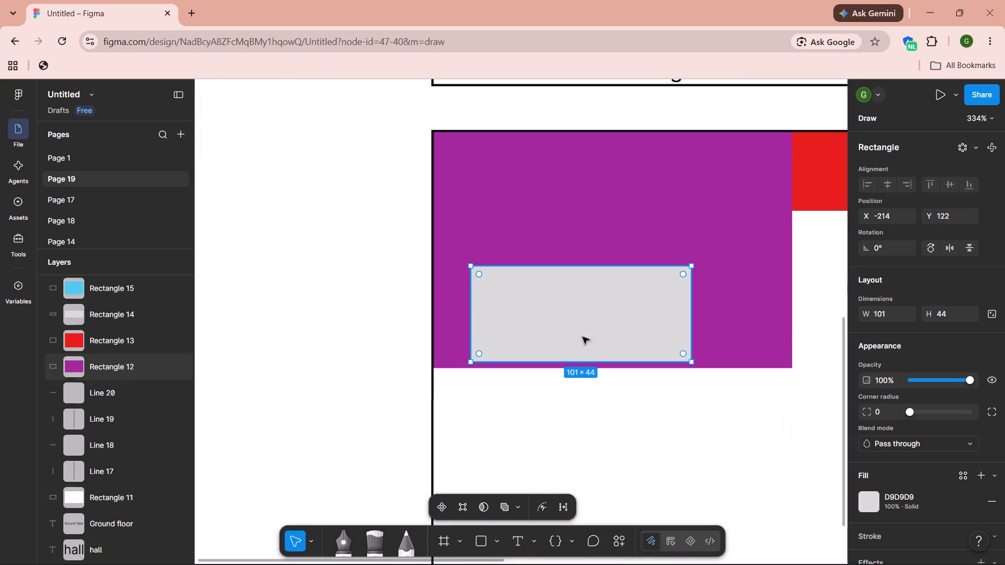
{"action": "left_click_drag", "start_coordinate": [577, 327], "coordinate": [544, 430]}
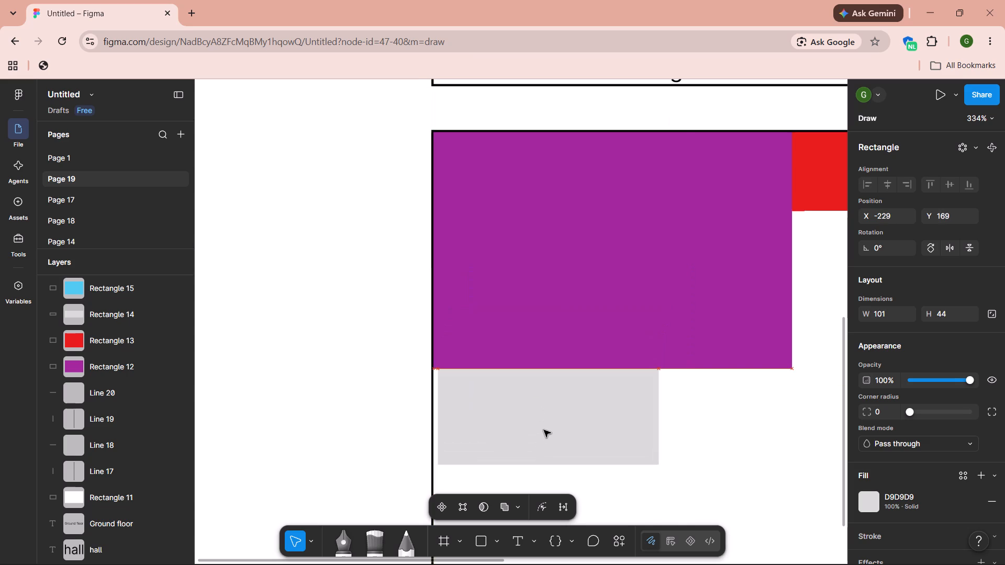
{"action": "left_click_drag", "start_coordinate": [544, 430], "coordinate": [539, 435]}
{"action": "left_click", "coordinate": [537, 432]}
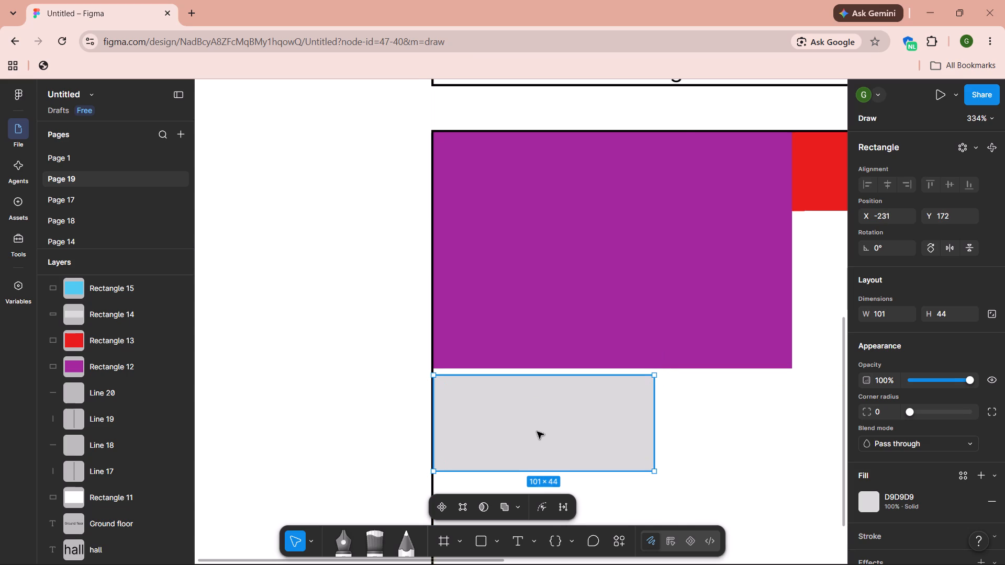
{"action": "left_click", "coordinate": [537, 428]}
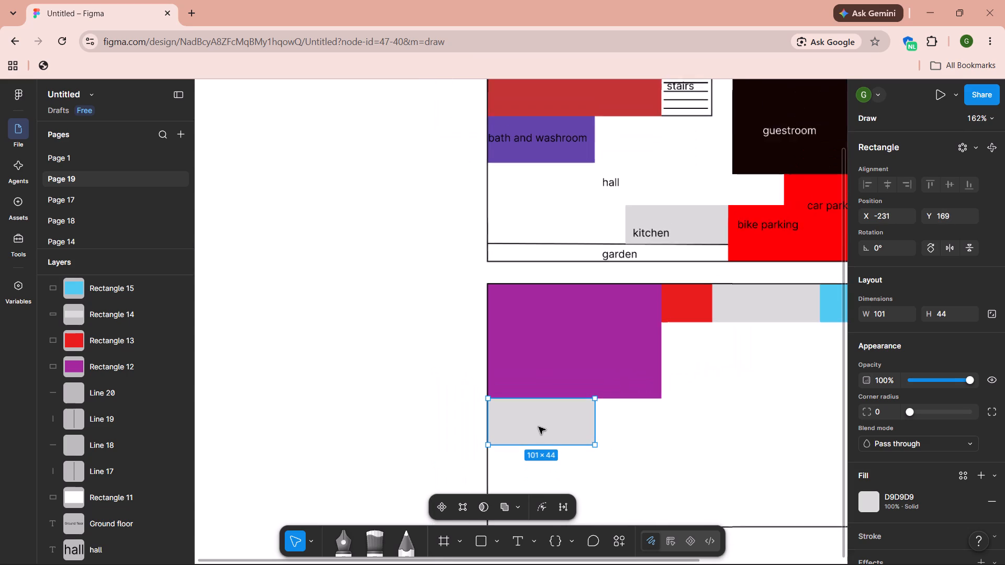
Draw a 48 by 72 rectangle covering the ground floor's stairs, at X -67, Y -170.
{"action": "scroll", "coordinate": [706, 422], "scroll_direction": "left", "scroll_amount": 1}
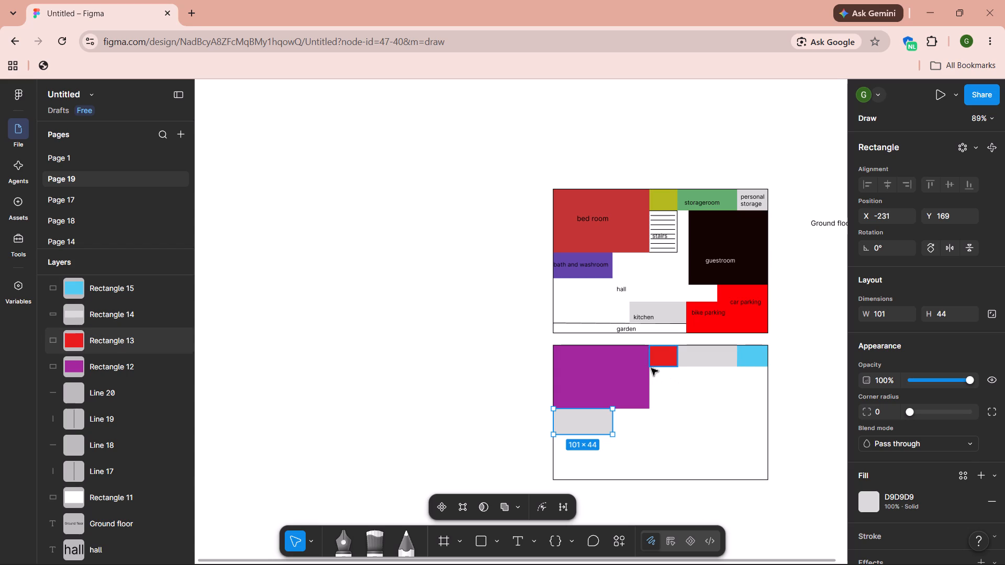
{"action": "scroll", "coordinate": [707, 355], "scroll_direction": "up", "scroll_amount": 1}
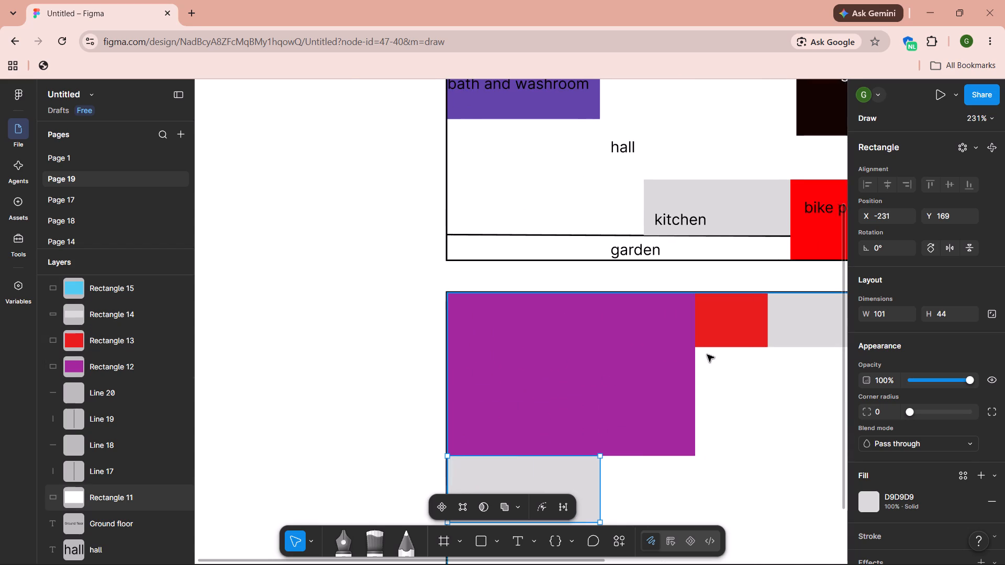
{"action": "scroll", "coordinate": [707, 355], "scroll_direction": "up", "scroll_amount": 1}
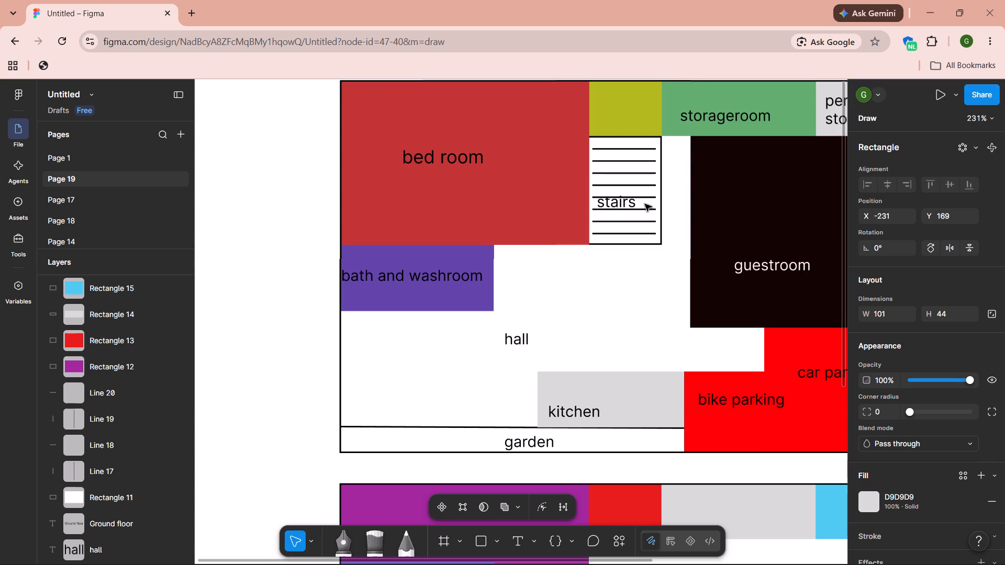
{"action": "key", "text": "r"}
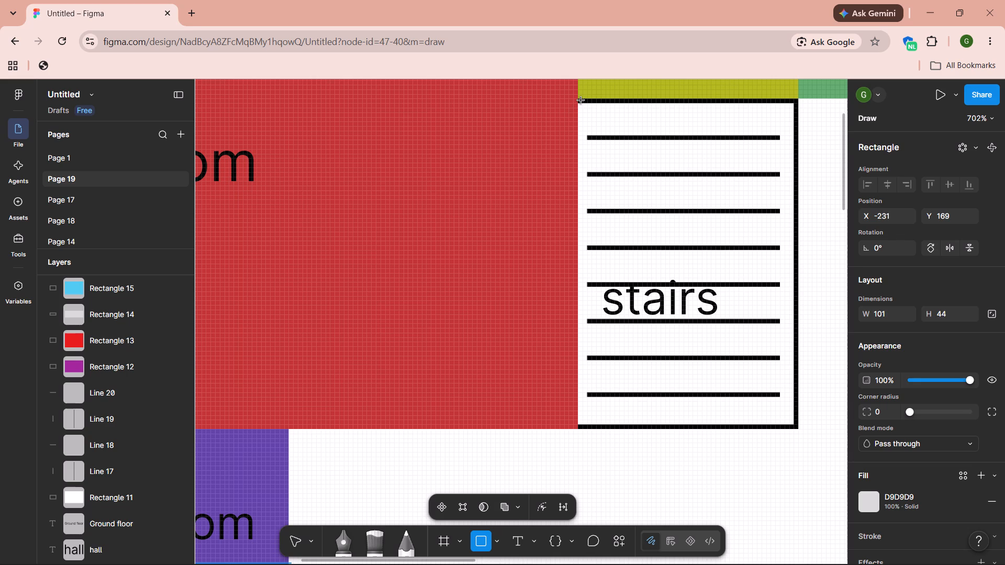
{"action": "left_click_drag", "start_coordinate": [579, 100], "coordinate": [605, 145]}
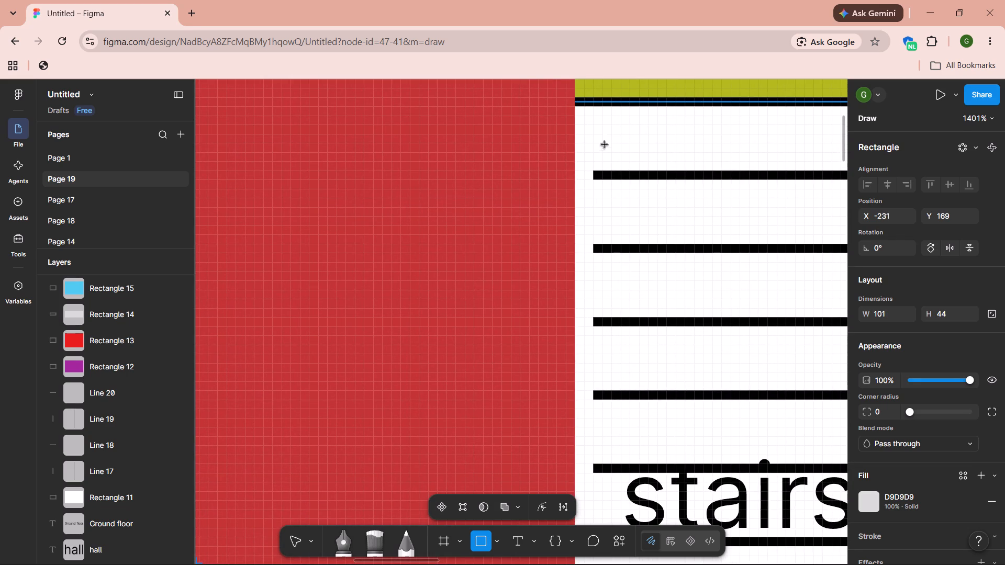
{"action": "left_click_drag", "start_coordinate": [605, 145], "coordinate": [825, 562]}
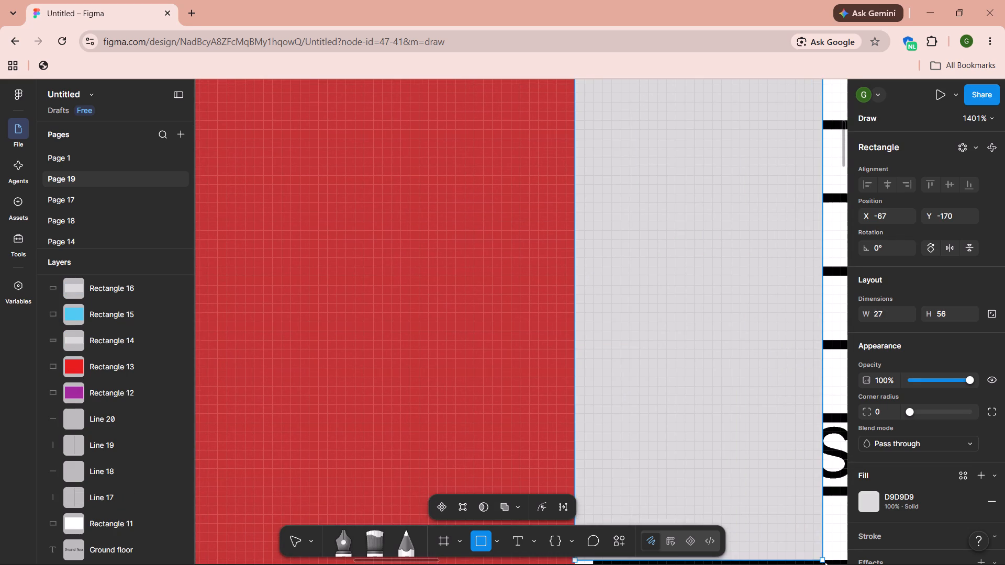
{"action": "scroll", "coordinate": [933, 564], "scroll_direction": "left", "scroll_amount": 2}
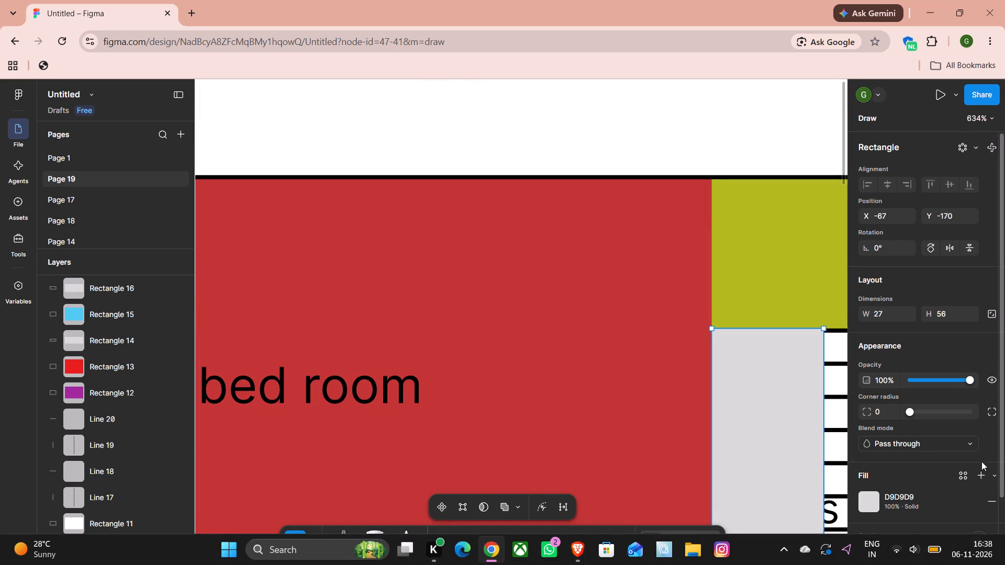
{"action": "scroll", "coordinate": [742, 401], "scroll_direction": "left", "scroll_amount": 2}
{"action": "scroll", "coordinate": [742, 401], "scroll_direction": "down", "scroll_amount": 1}
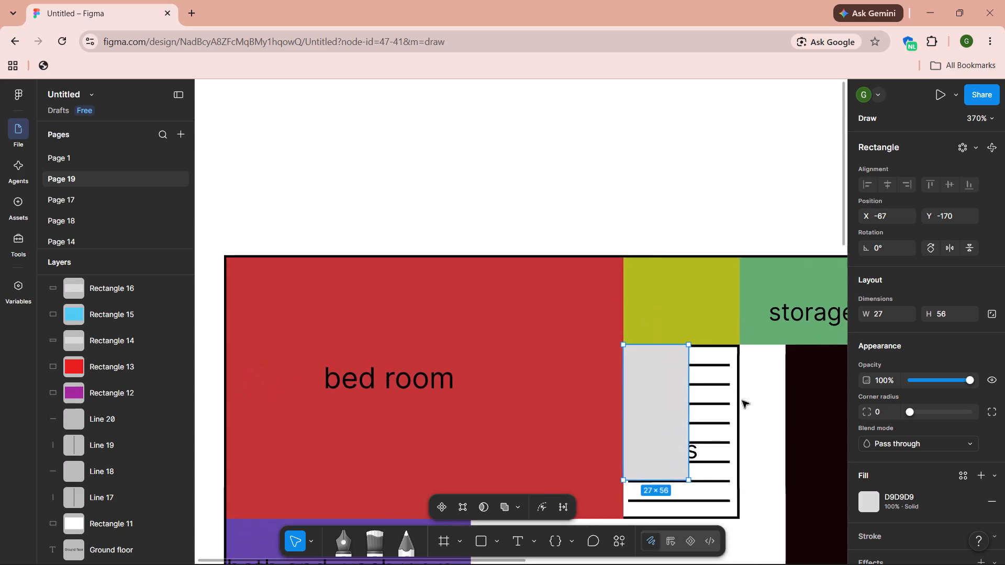
{"action": "scroll", "coordinate": [742, 401], "scroll_direction": "down", "scroll_amount": 1}
{"action": "left_click_drag", "start_coordinate": [681, 413], "coordinate": [711, 414]}
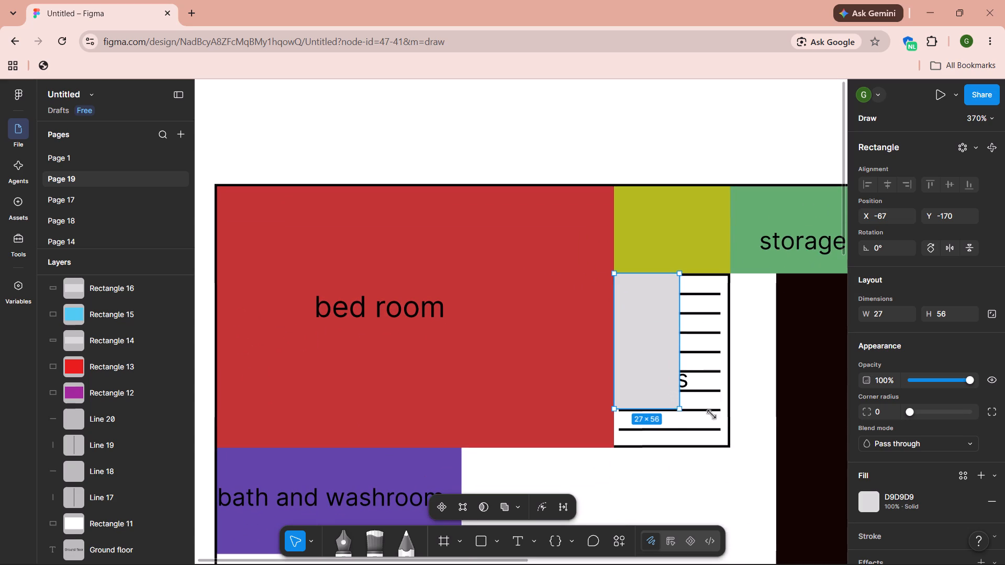
{"action": "left_click_drag", "start_coordinate": [711, 414], "coordinate": [731, 448]}
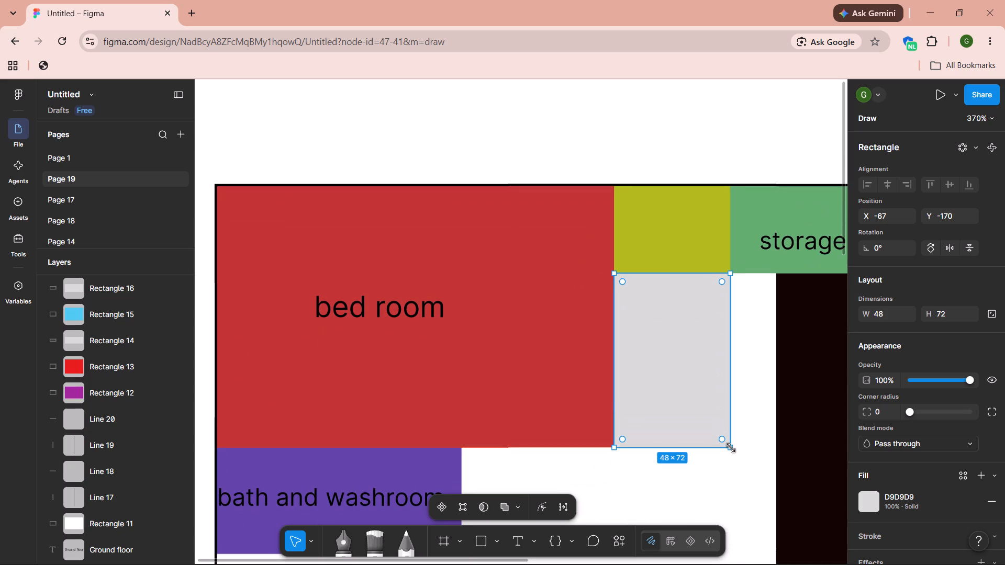
{"action": "left_click", "coordinate": [719, 411]}
Move the 48 by 72 rectangle down to the lower plan, directly beneath the red room, at X -67, Y 97, and deselect it.
{"action": "left_click_drag", "start_coordinate": [677, 410], "coordinate": [675, 496]}
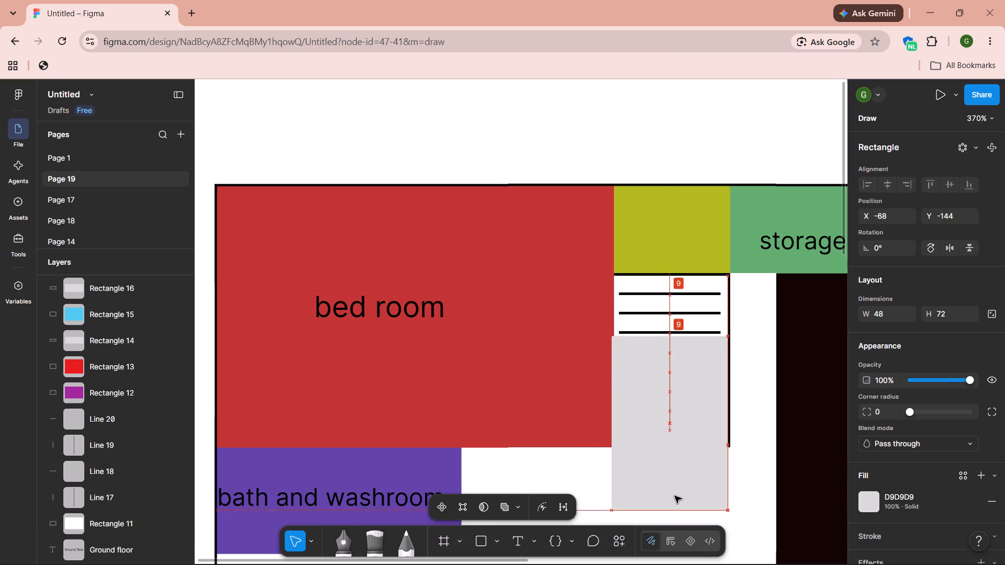
{"action": "left_click_drag", "start_coordinate": [675, 496], "coordinate": [674, 504]}
{"action": "scroll", "coordinate": [674, 504], "scroll_direction": "down", "scroll_amount": 1}
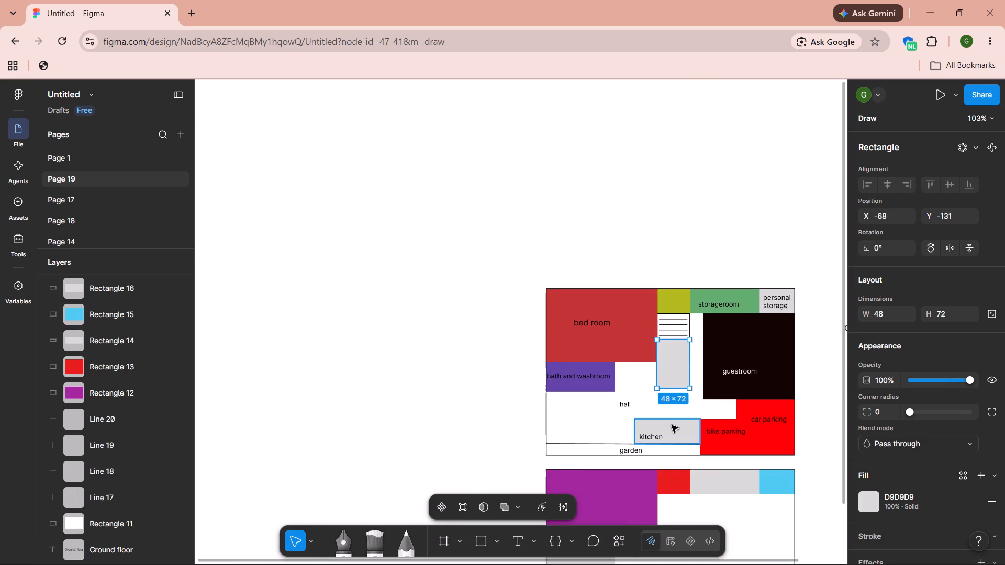
{"action": "scroll", "coordinate": [672, 425], "scroll_direction": "down", "scroll_amount": 1}
{"action": "left_click_drag", "start_coordinate": [655, 273], "coordinate": [657, 301]}
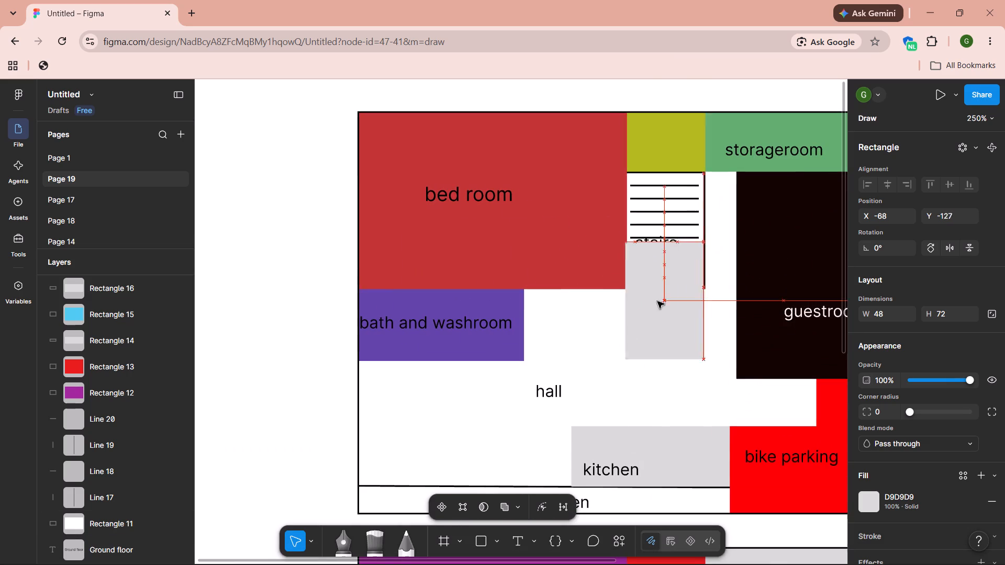
{"action": "left_click_drag", "start_coordinate": [657, 301], "coordinate": [656, 564]}
{"action": "scroll", "coordinate": [664, 492], "scroll_direction": "down", "scroll_amount": 3}
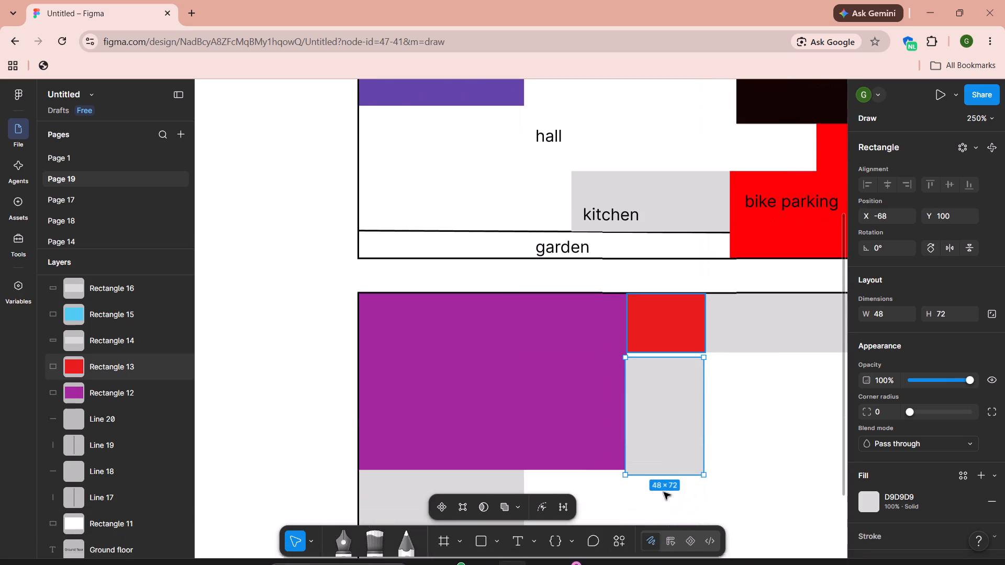
{"action": "left_click_drag", "start_coordinate": [672, 428], "coordinate": [674, 421]}
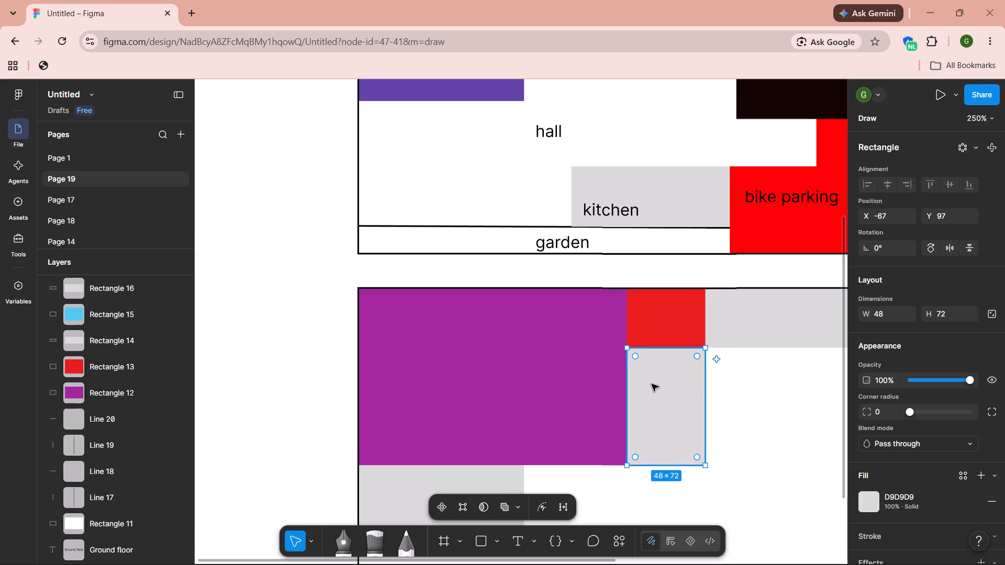
{"action": "left_click", "coordinate": [745, 402]}
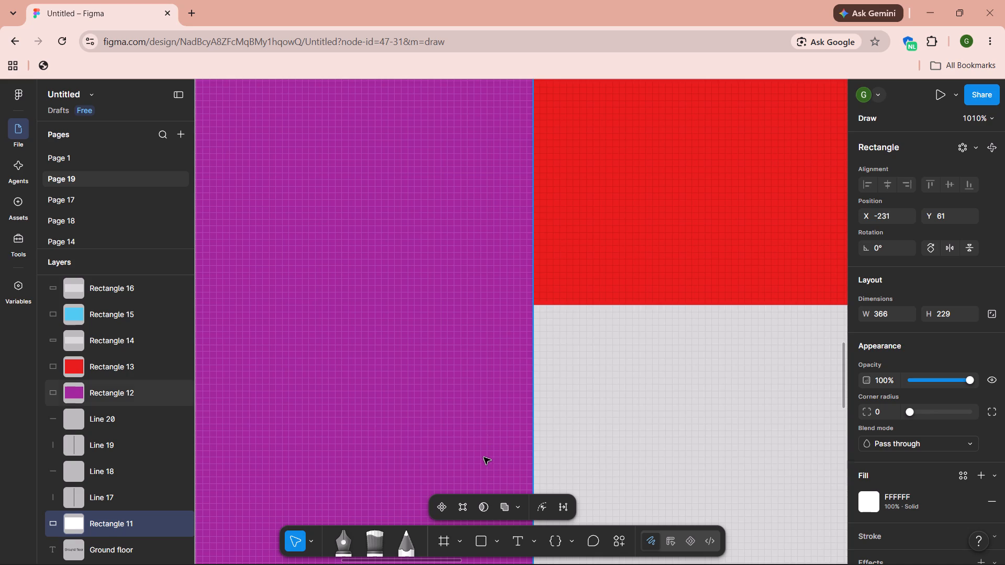
Draw a 49 by 73 rectangle over the lower plan's stairs rectangle beneath the red room, at X -67, Y 97.
{"action": "key", "text": "r"}
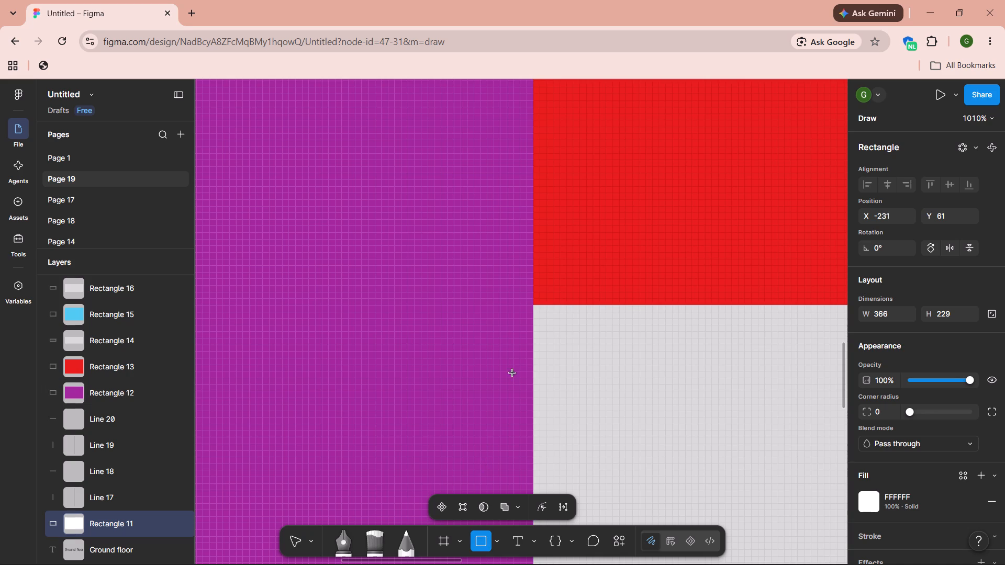
{"action": "left_click_drag", "start_coordinate": [538, 309], "coordinate": [557, 332]}
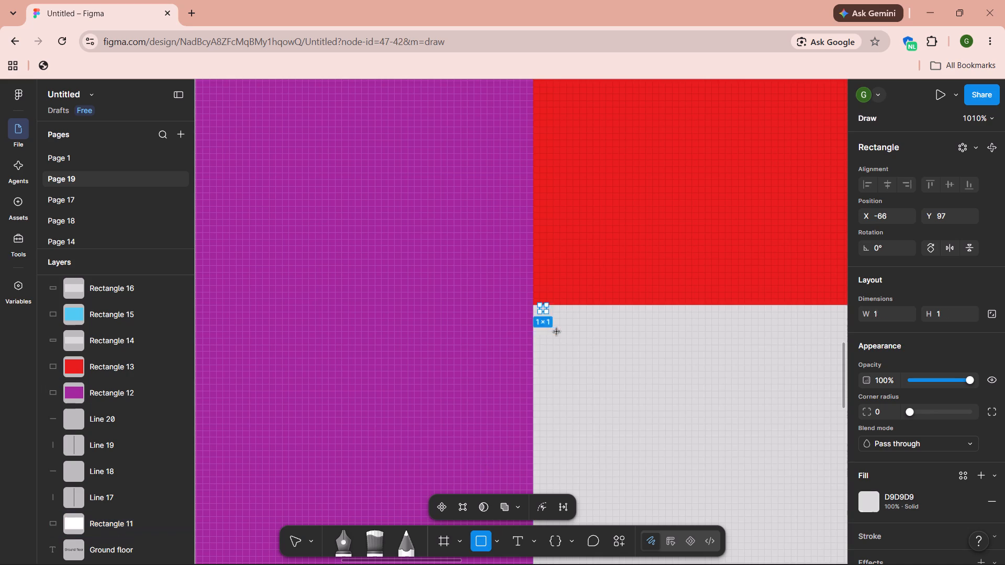
{"action": "left_click_drag", "start_coordinate": [557, 332], "coordinate": [777, 551]}
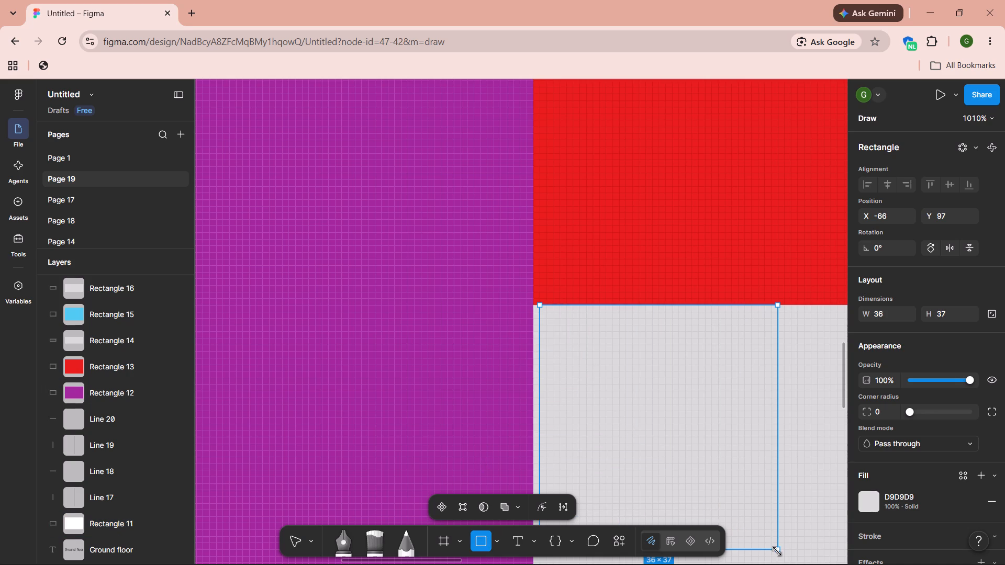
{"action": "scroll", "coordinate": [699, 483], "scroll_direction": "down", "scroll_amount": 2}
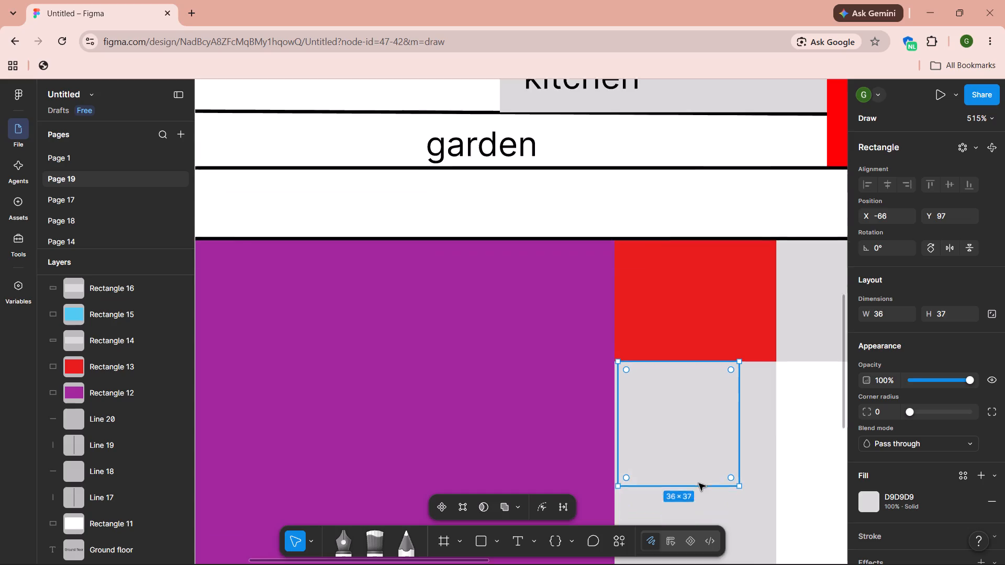
{"action": "scroll", "coordinate": [699, 483], "scroll_direction": "down", "scroll_amount": 1}
{"action": "left_click_drag", "start_coordinate": [617, 298], "coordinate": [616, 298]}
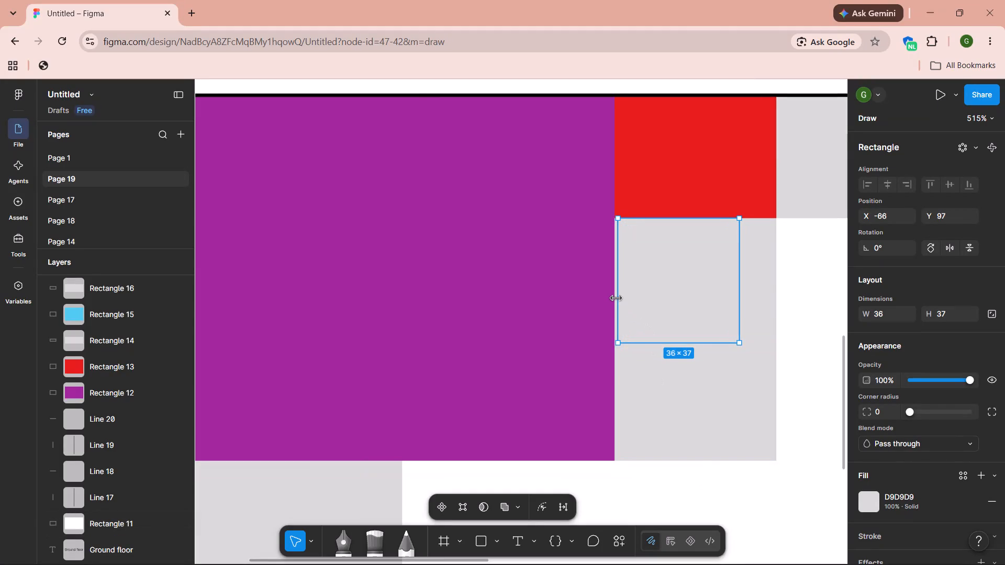
{"action": "left_click_drag", "start_coordinate": [616, 298], "coordinate": [612, 301]}
{"action": "left_click", "coordinate": [612, 301]}
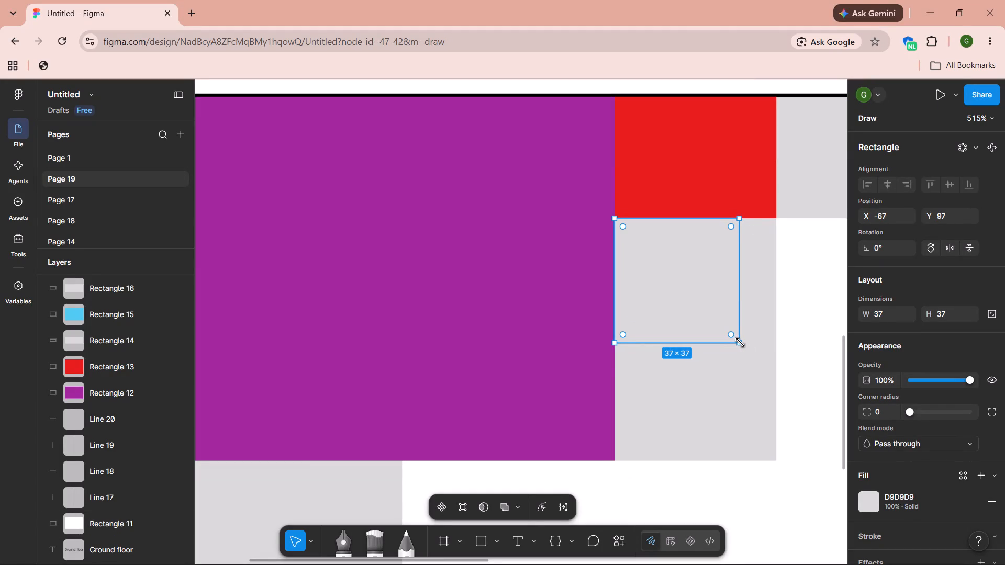
{"action": "left_click_drag", "start_coordinate": [740, 343], "coordinate": [779, 465]}
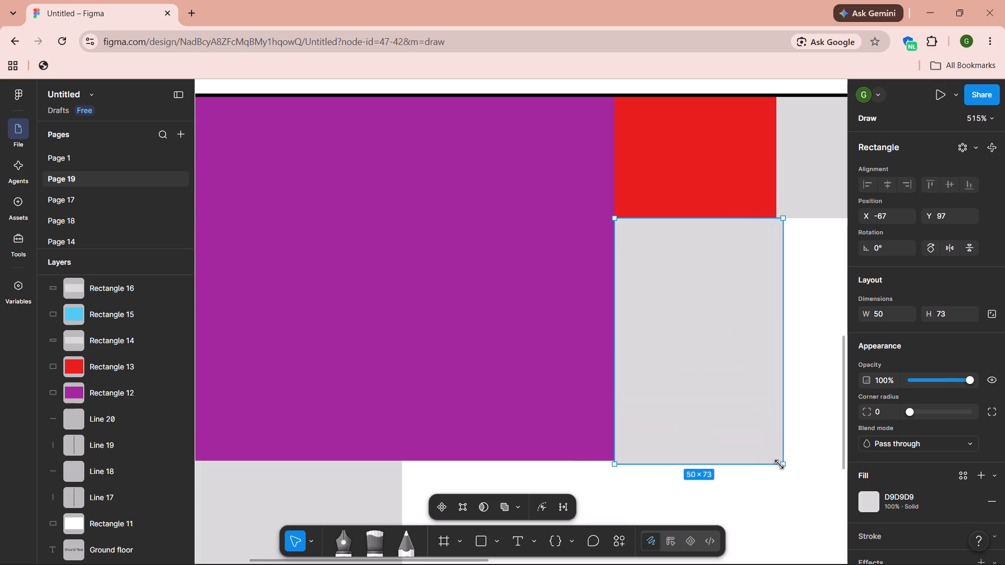
{"action": "left_click_drag", "start_coordinate": [779, 465], "coordinate": [778, 465]}
Move the 49 by 73 rectangle beside the stairs rectangle, away from the purple room, to X -19, Y 97, and deselect it.
{"action": "left_click_drag", "start_coordinate": [724, 346], "coordinate": [778, 364]}
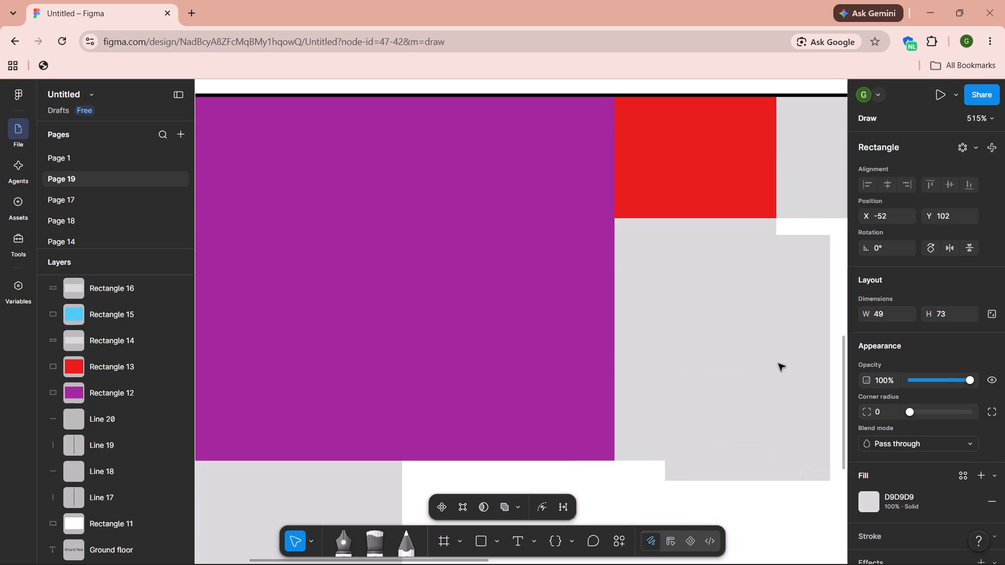
{"action": "left_click_drag", "start_coordinate": [778, 364], "coordinate": [767, 349]}
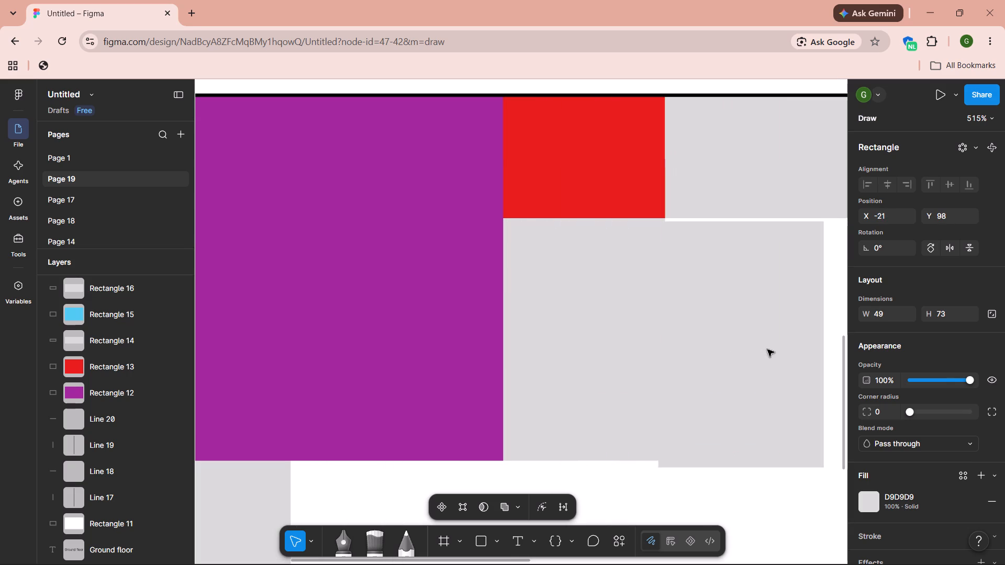
{"action": "left_click_drag", "start_coordinate": [767, 349], "coordinate": [776, 346]}
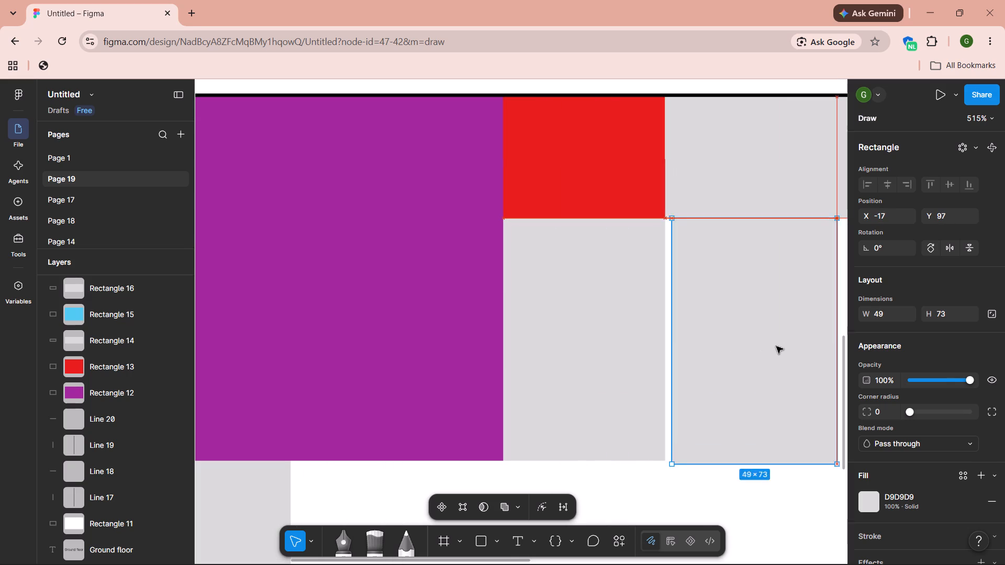
{"action": "left_click_drag", "start_coordinate": [776, 346], "coordinate": [774, 347]}
{"action": "scroll", "coordinate": [774, 347], "scroll_direction": "left", "scroll_amount": 1}
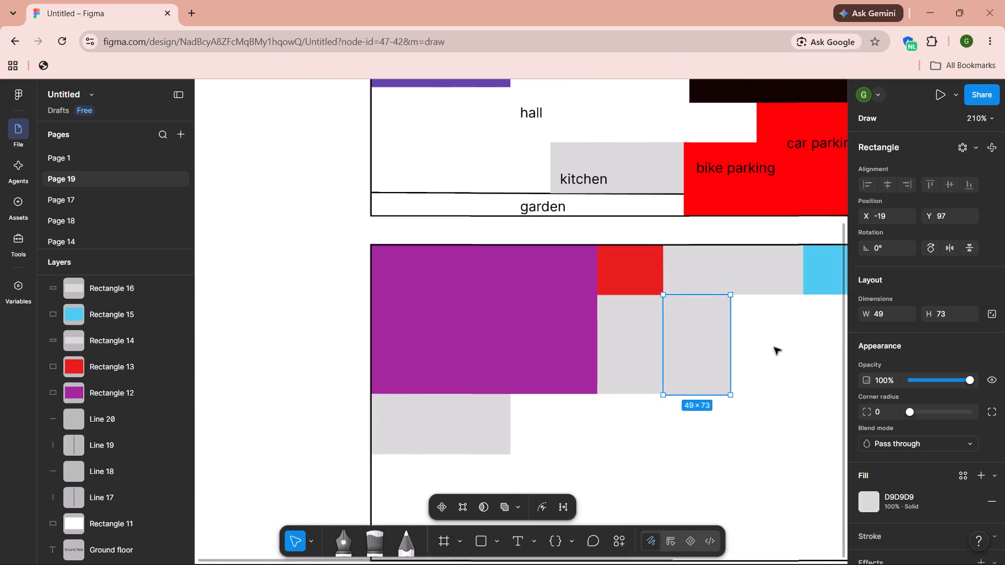
{"action": "scroll", "coordinate": [774, 347], "scroll_direction": "left", "scroll_amount": 1}
{"action": "left_click", "coordinate": [710, 375]}
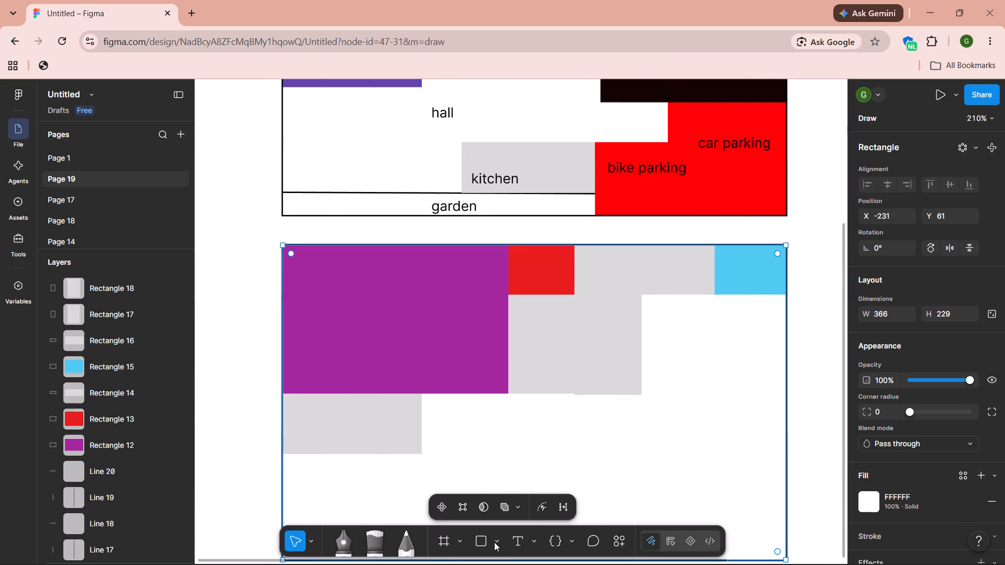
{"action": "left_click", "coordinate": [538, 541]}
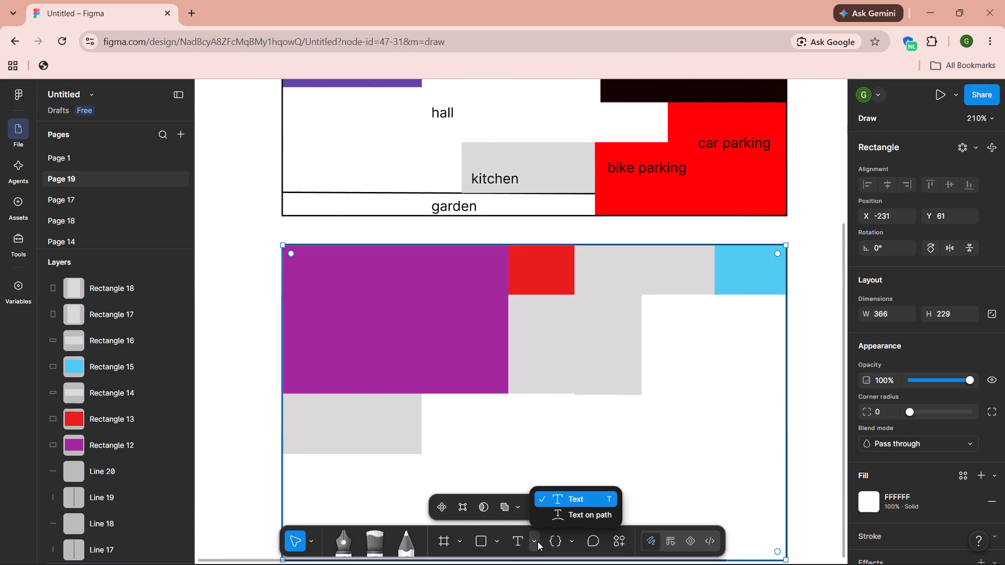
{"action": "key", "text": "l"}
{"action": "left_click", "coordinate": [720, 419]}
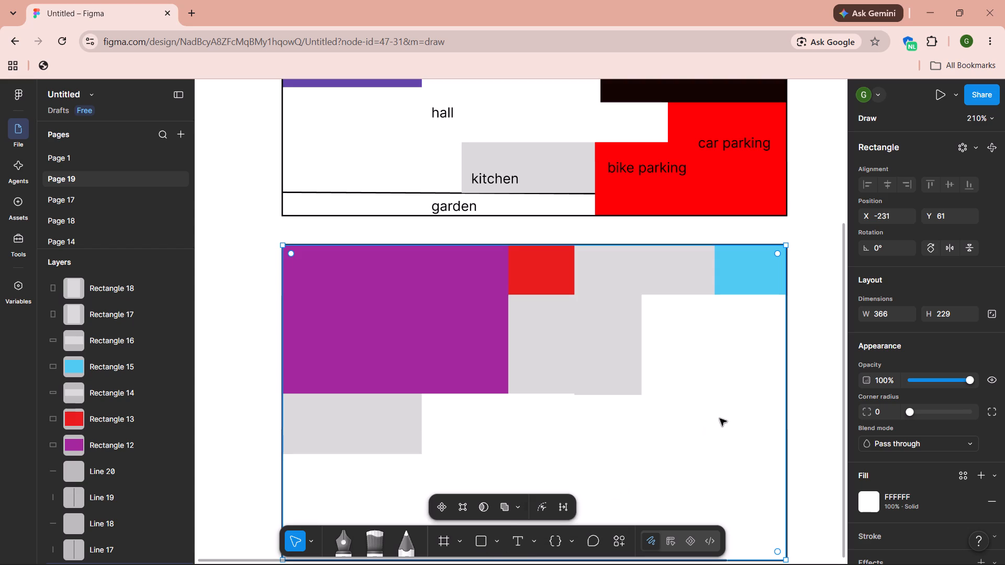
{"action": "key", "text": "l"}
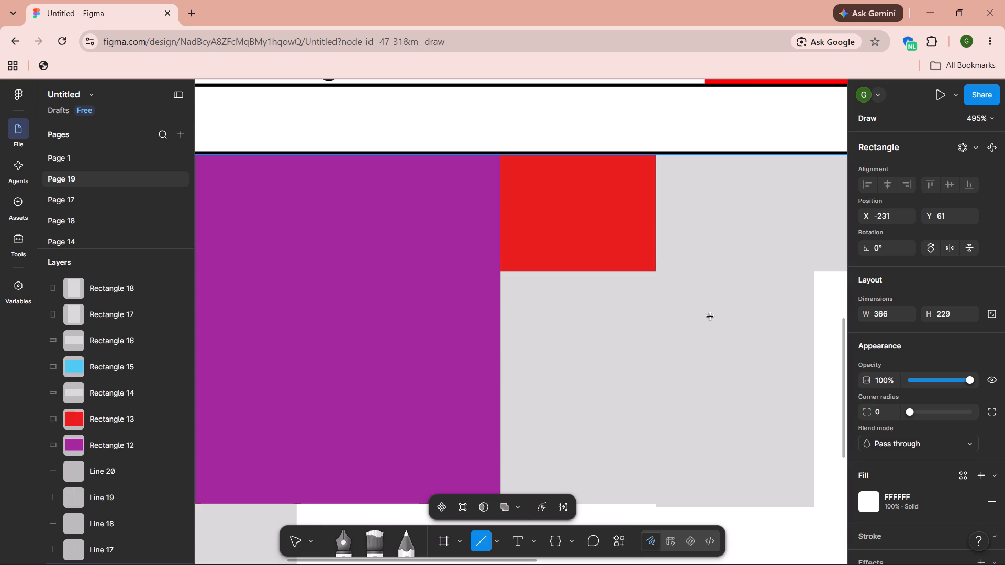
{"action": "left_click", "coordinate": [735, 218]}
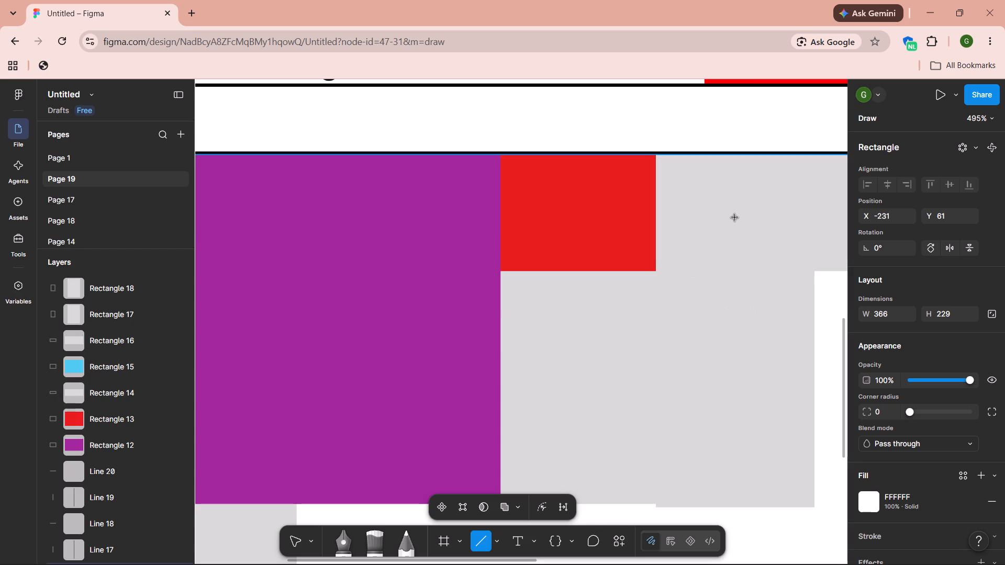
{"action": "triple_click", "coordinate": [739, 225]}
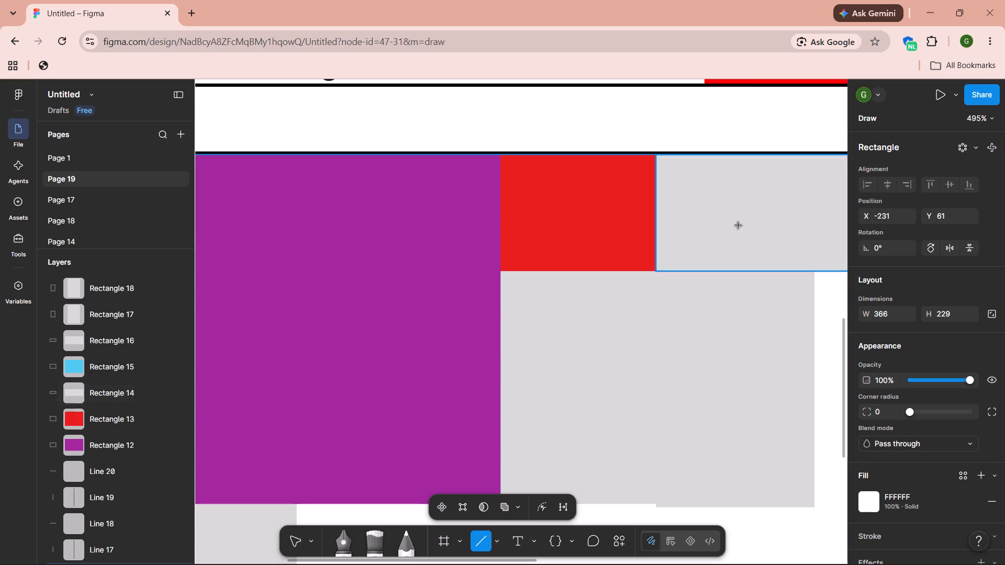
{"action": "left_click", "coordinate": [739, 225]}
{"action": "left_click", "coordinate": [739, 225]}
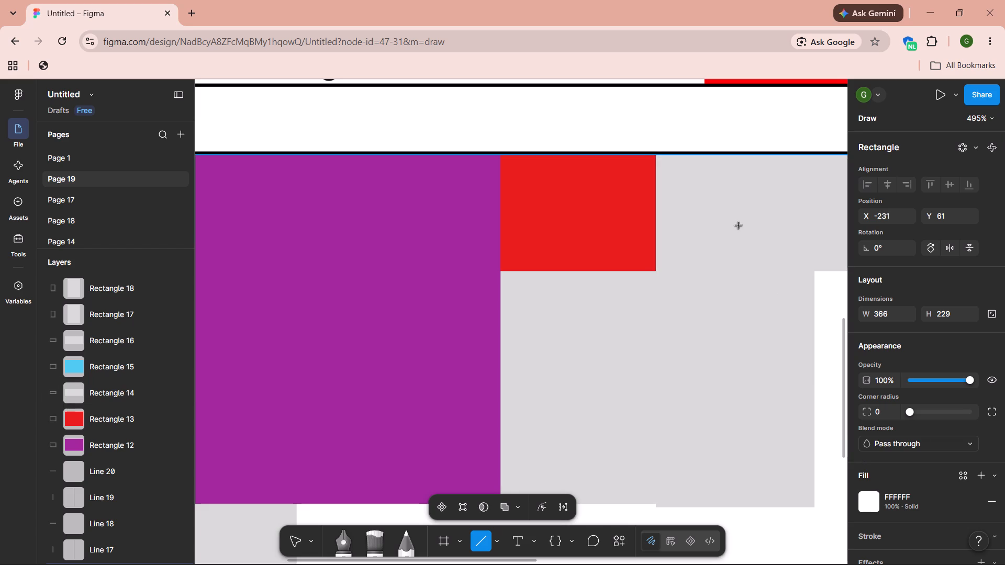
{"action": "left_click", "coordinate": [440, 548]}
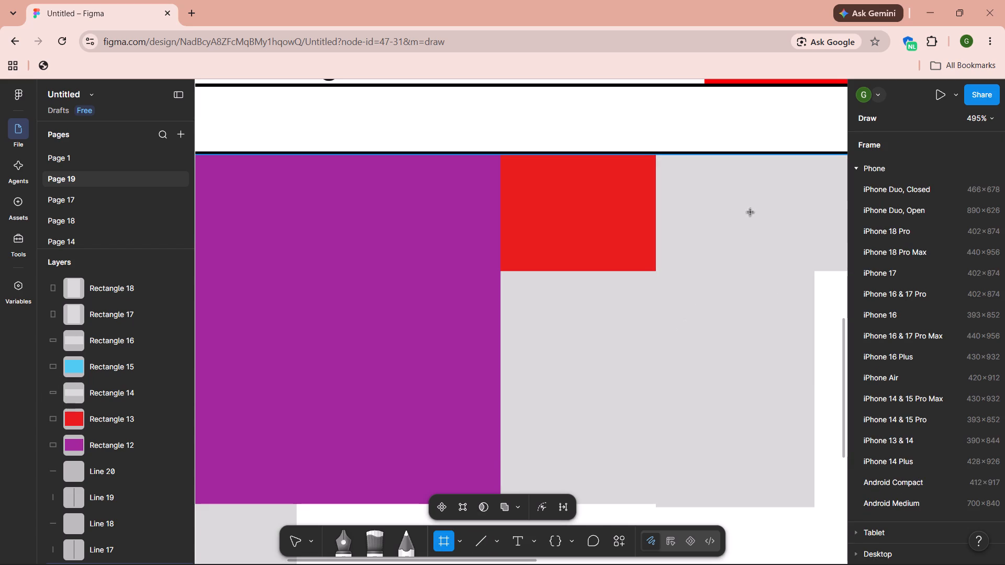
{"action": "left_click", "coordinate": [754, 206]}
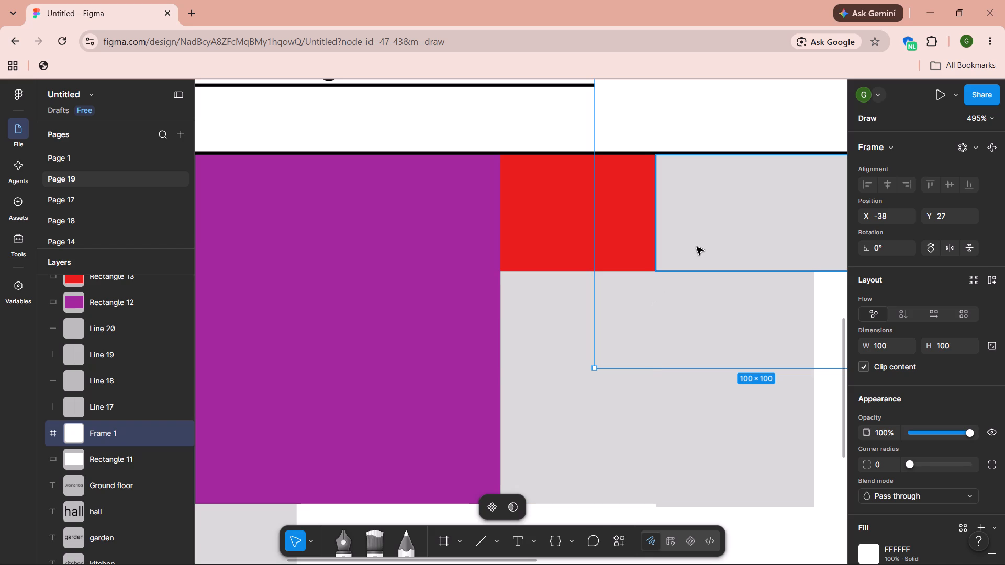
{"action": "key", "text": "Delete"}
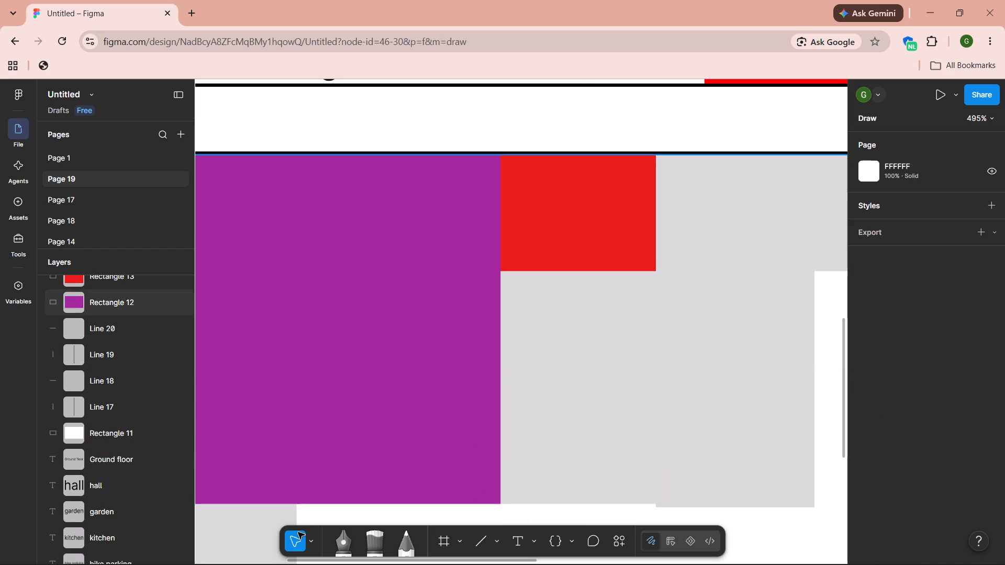
Change the fill of the 102 by 36 grey rectangle between the red and light blue rooms to orange F98740 and deselect it.
{"action": "left_click", "coordinate": [742, 220]}
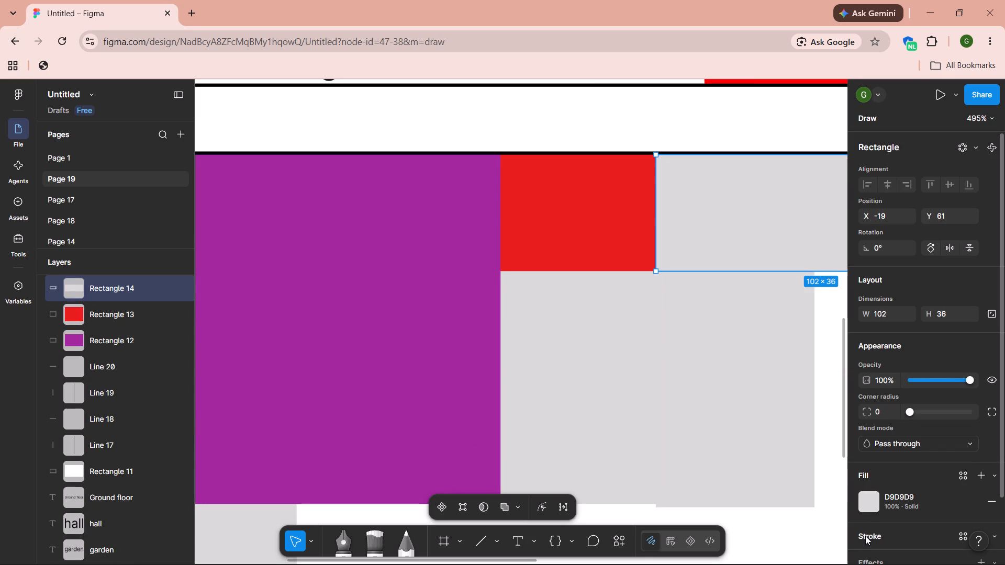
{"action": "left_click", "coordinate": [865, 506]}
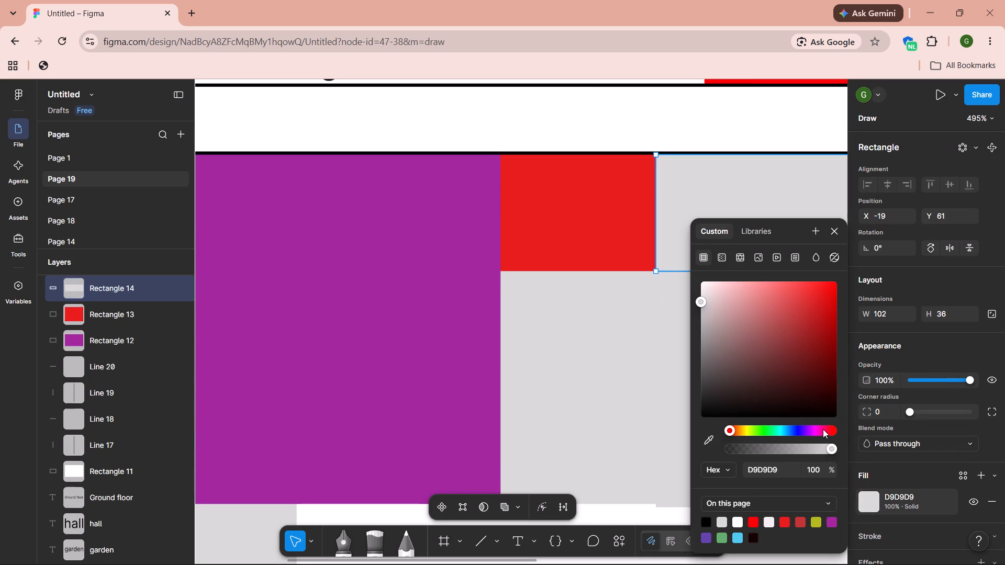
{"action": "left_click", "coordinate": [817, 429]}
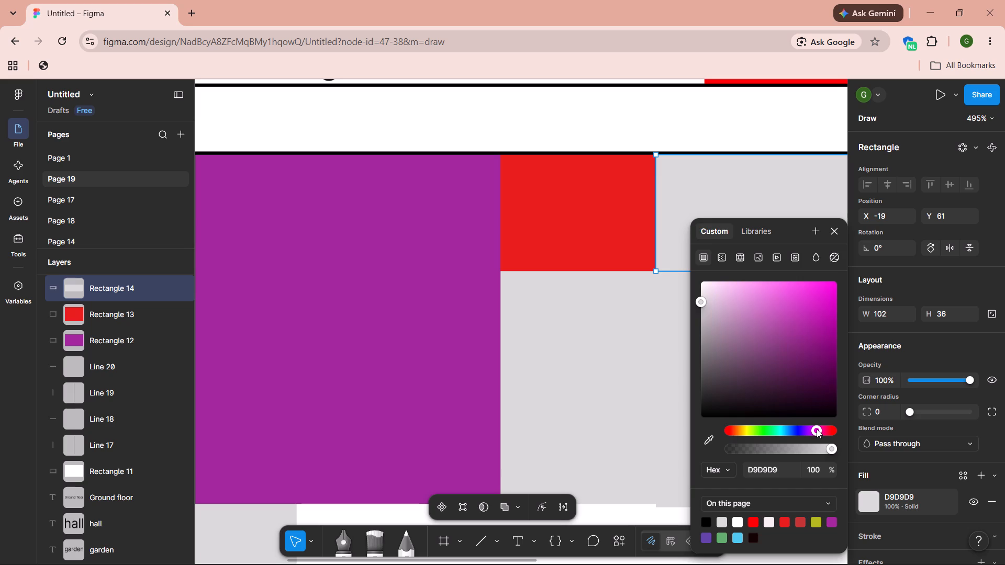
{"action": "left_click", "coordinate": [821, 315]}
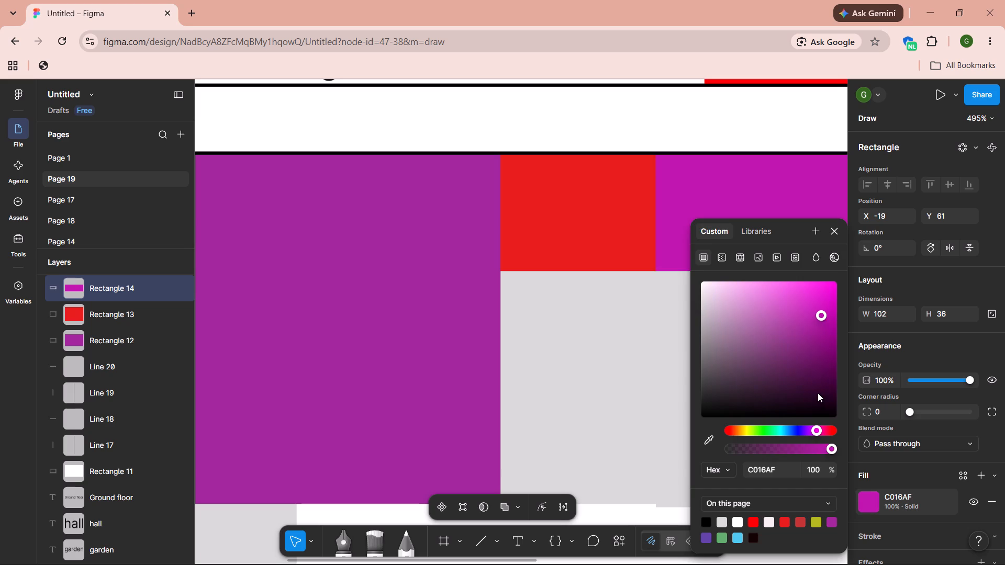
{"action": "left_click", "coordinate": [818, 395]}
{"action": "left_click", "coordinate": [817, 379]}
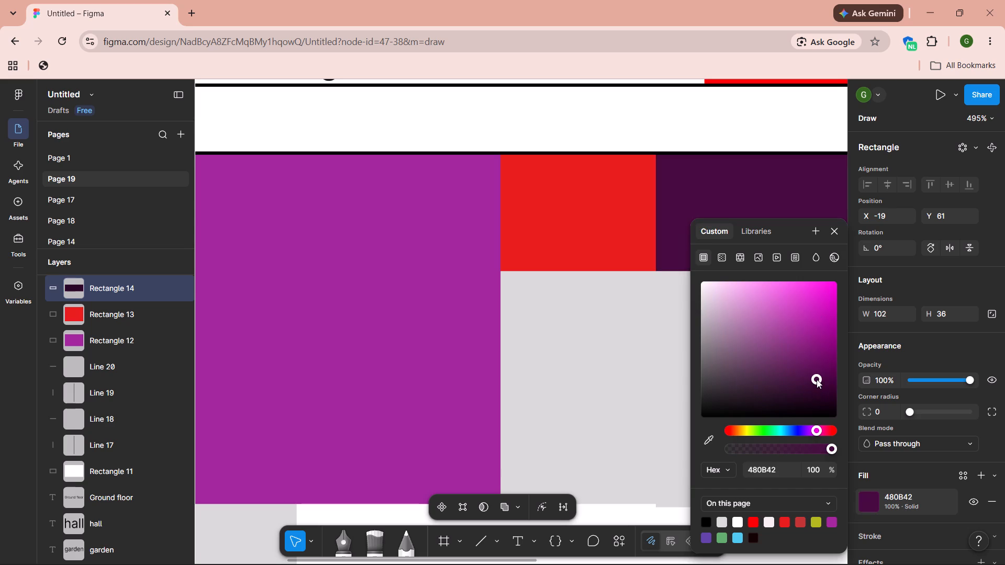
{"action": "left_click", "coordinate": [736, 432]}
{"action": "left_click", "coordinate": [816, 300]}
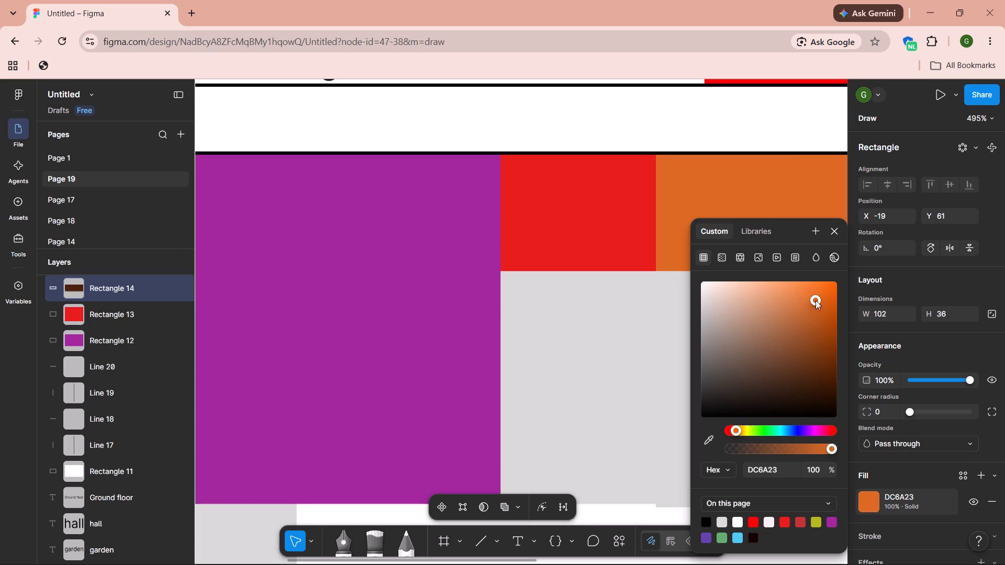
{"action": "left_click_drag", "start_coordinate": [816, 300], "coordinate": [782, 219]}
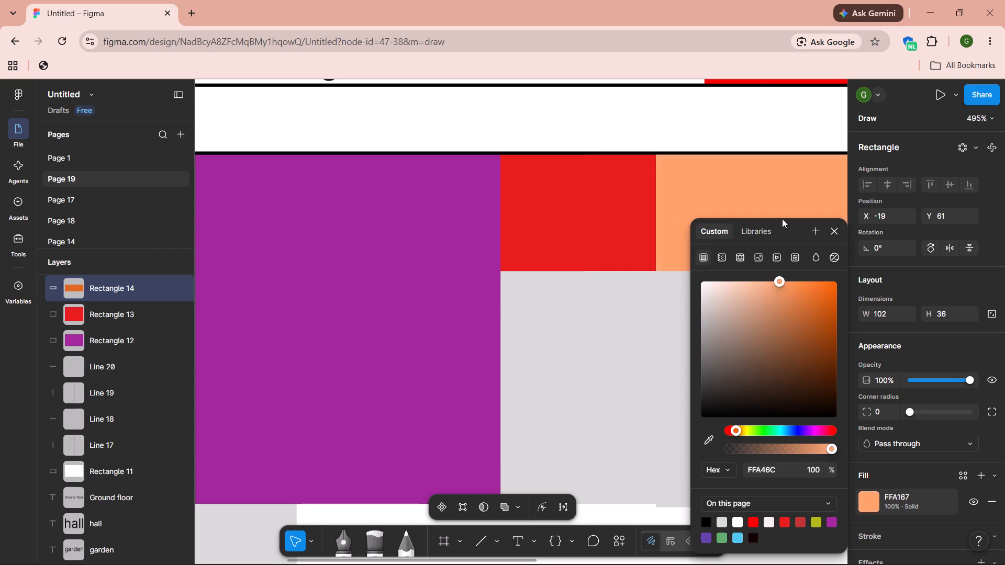
{"action": "left_click_drag", "start_coordinate": [782, 219], "coordinate": [798, 317]}
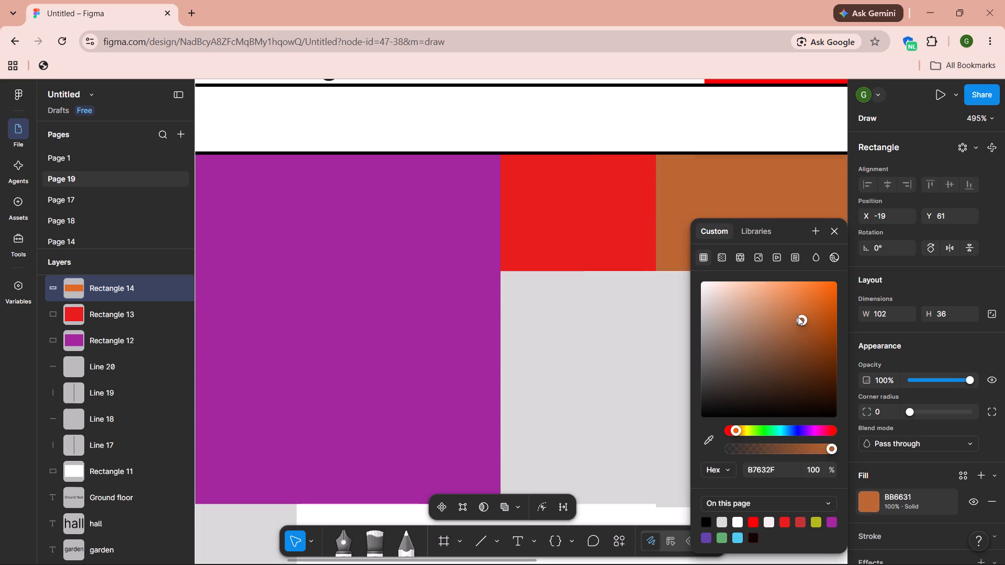
{"action": "left_click_drag", "start_coordinate": [798, 317], "coordinate": [776, 303]}
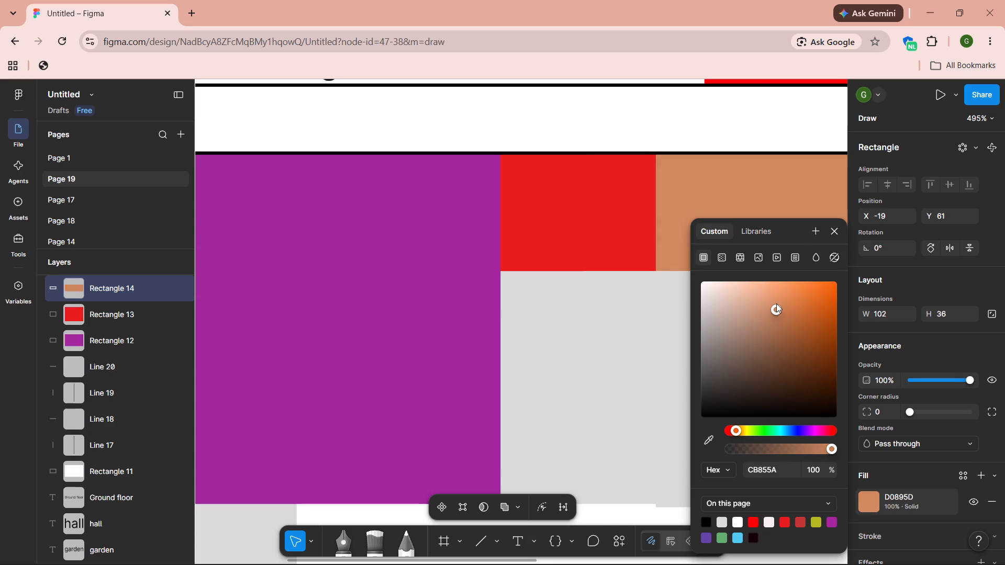
{"action": "left_click_drag", "start_coordinate": [776, 303], "coordinate": [802, 285]}
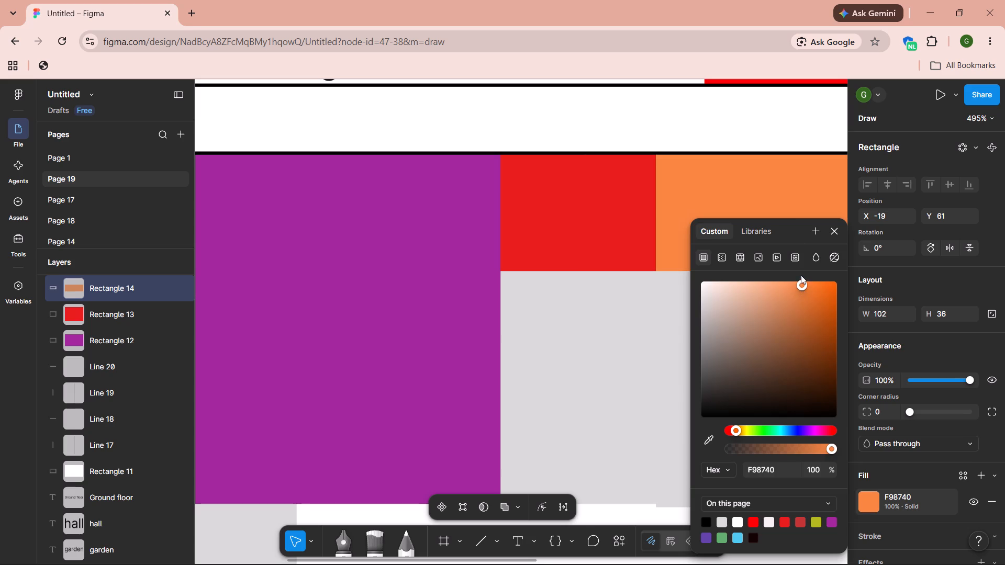
{"action": "left_click", "coordinate": [778, 126]}
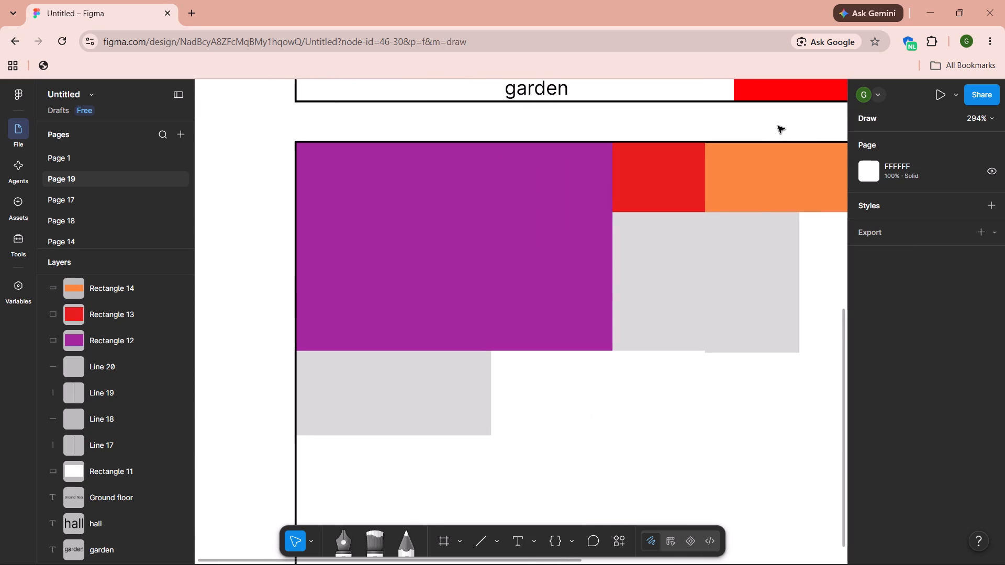
Shorten the 49 by 73 grey rectangle so its bottom edge aligns with the adjacent stairs rectangle, and deselect it.
{"action": "left_click", "coordinate": [737, 342]}
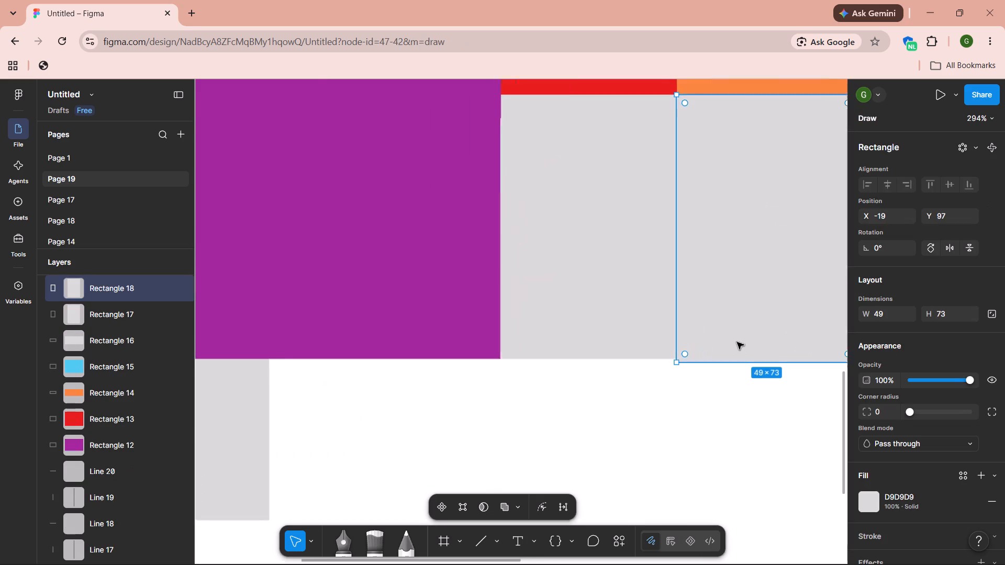
{"action": "left_click_drag", "start_coordinate": [756, 367], "coordinate": [756, 362]}
{"action": "left_click", "coordinate": [692, 417]}
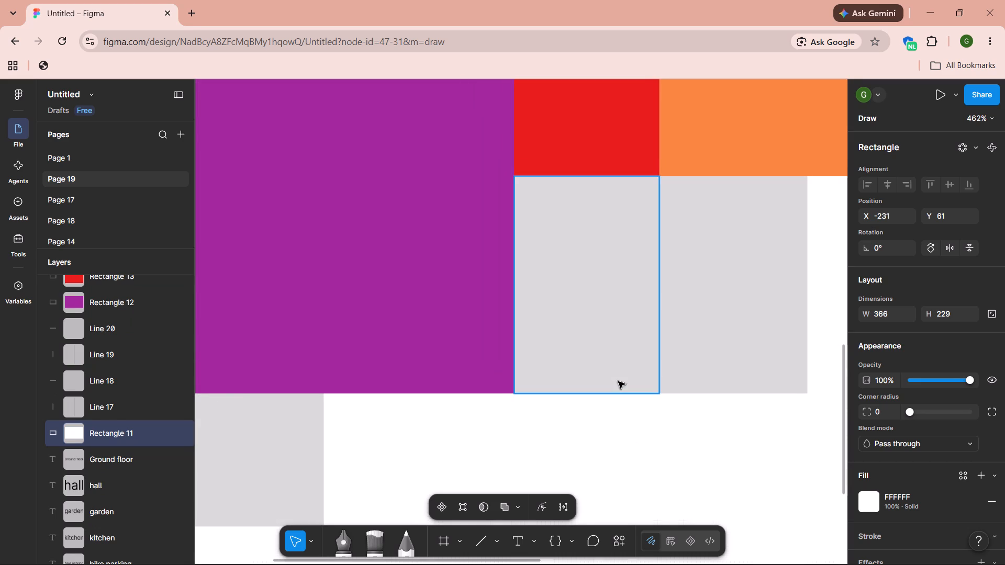
Draw a horizontal line about 89 long across the top of the two grey stairs rectangles, at X -64, Y 105.
{"action": "left_click", "coordinate": [498, 537]}
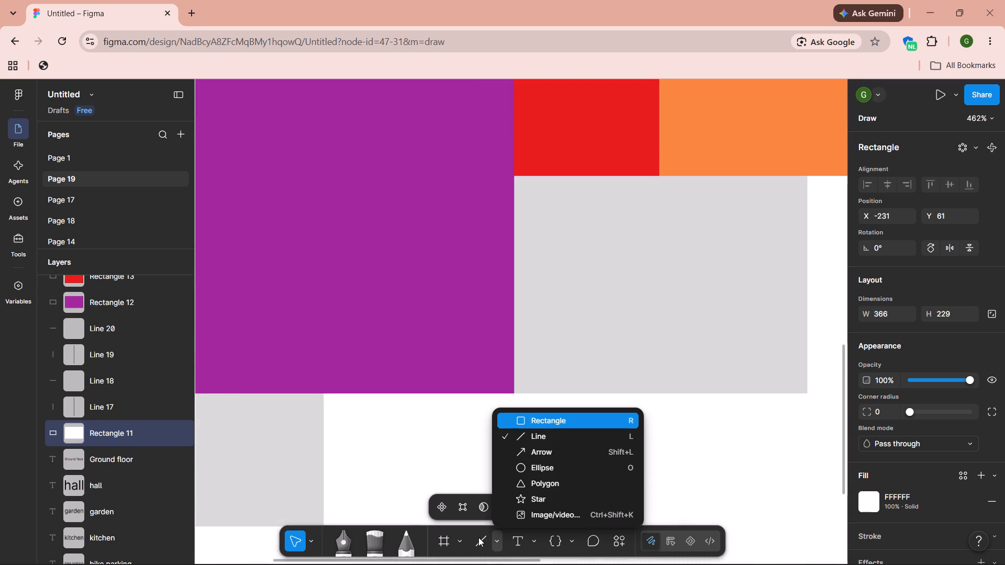
{"action": "left_click", "coordinate": [478, 537]}
{"action": "left_click", "coordinate": [478, 537]}
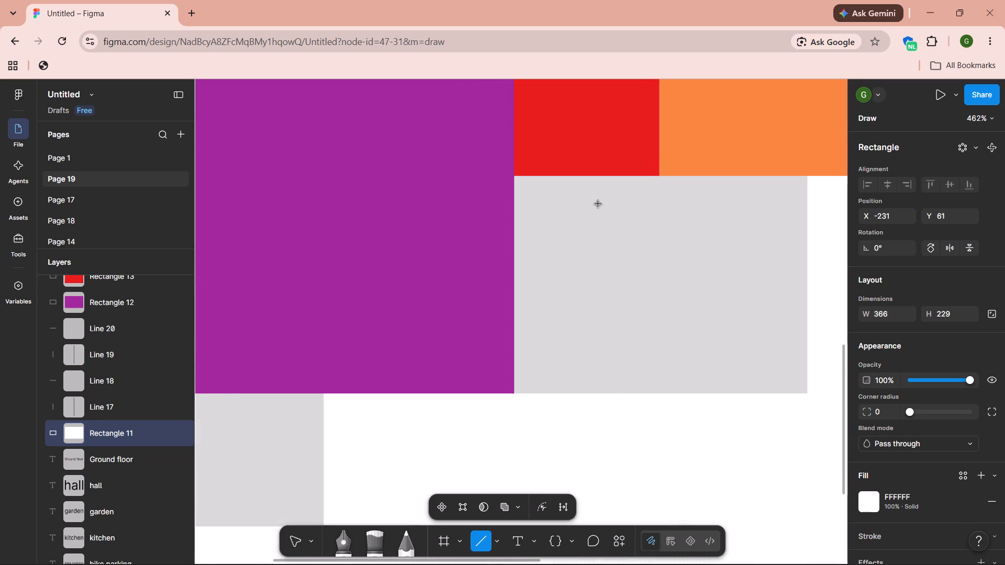
{"action": "left_click_drag", "start_coordinate": [523, 201], "coordinate": [578, 204]}
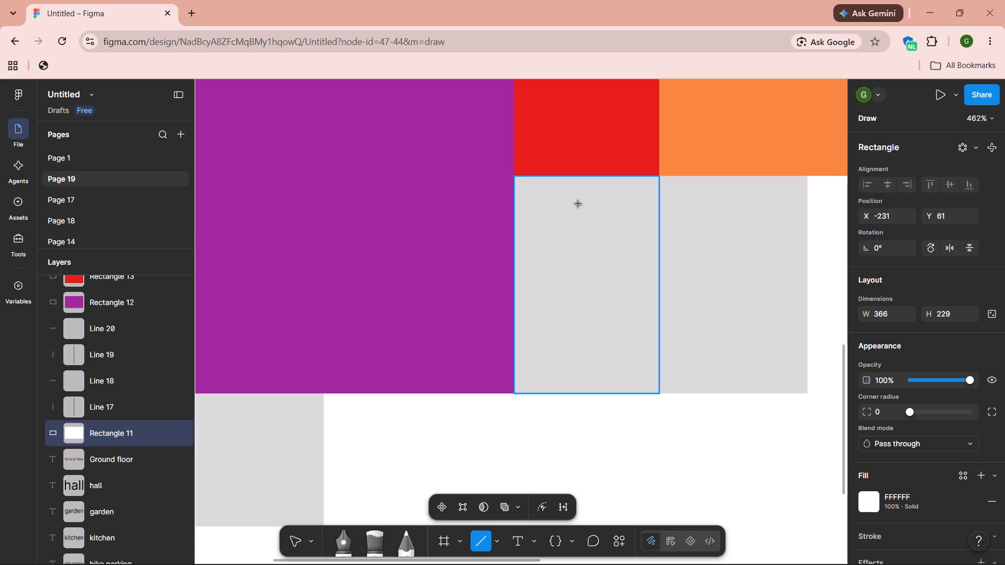
{"action": "left_click_drag", "start_coordinate": [578, 204], "coordinate": [792, 200]}
Draw a second stair line about 89 long near the bottom edge of the grey stairs rectangles, at X -64, Y 159.
{"action": "left_click", "coordinate": [471, 533]}
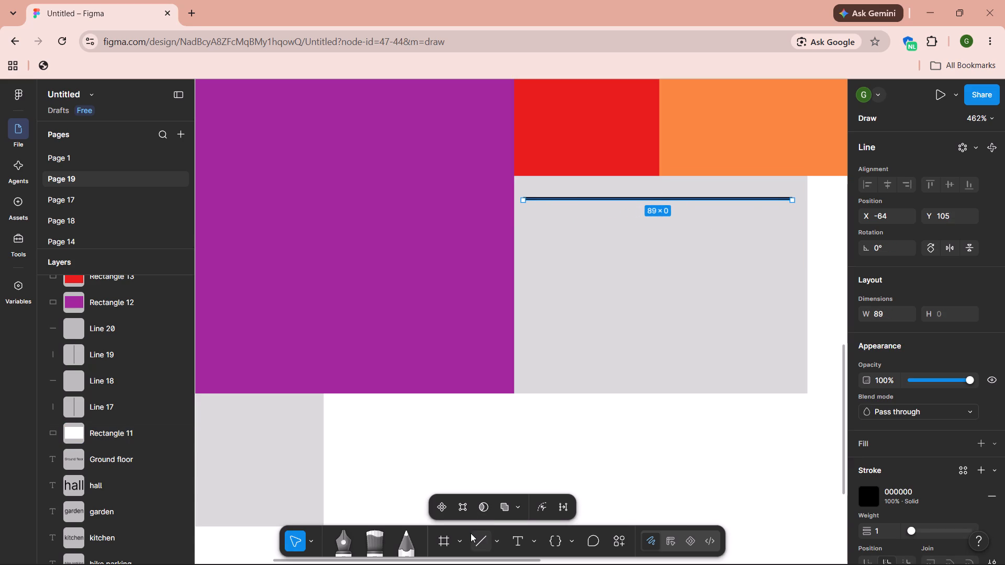
{"action": "left_click", "coordinate": [480, 555]}
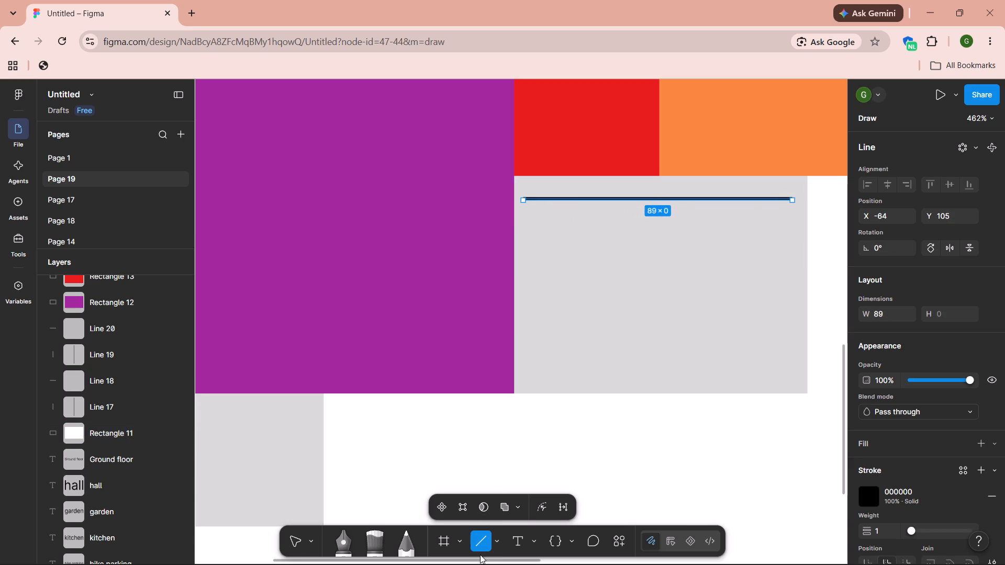
{"action": "left_click", "coordinate": [526, 368]}
{"action": "left_click_drag", "start_coordinate": [526, 368], "coordinate": [726, 368]}
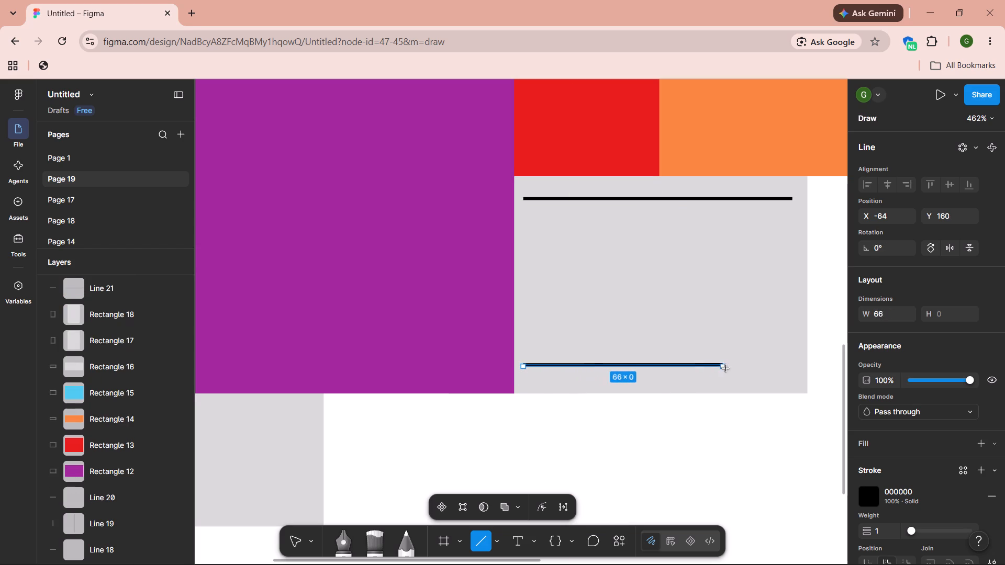
{"action": "left_click_drag", "start_coordinate": [726, 368], "coordinate": [786, 363]}
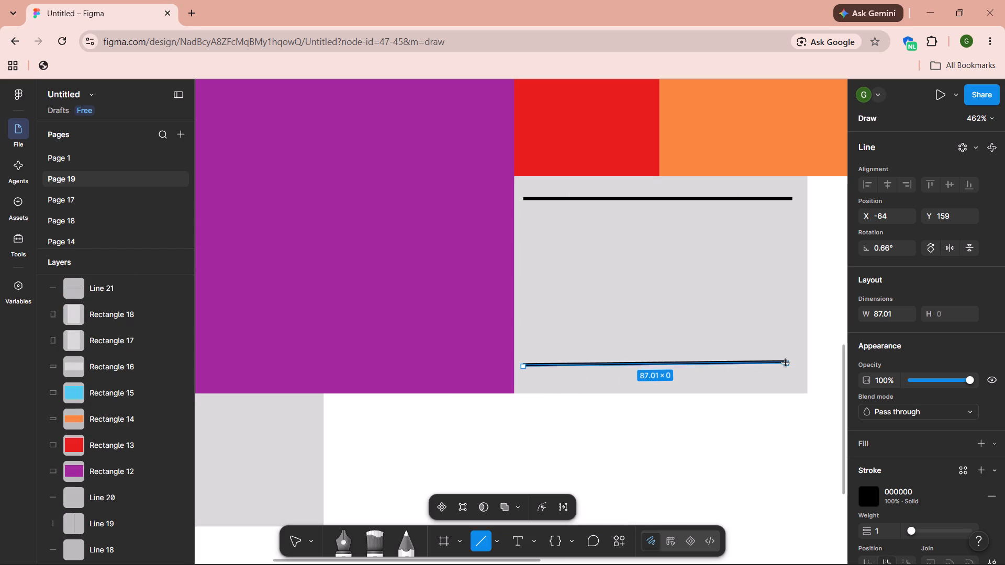
{"action": "left_click_drag", "start_coordinate": [786, 363], "coordinate": [785, 367]}
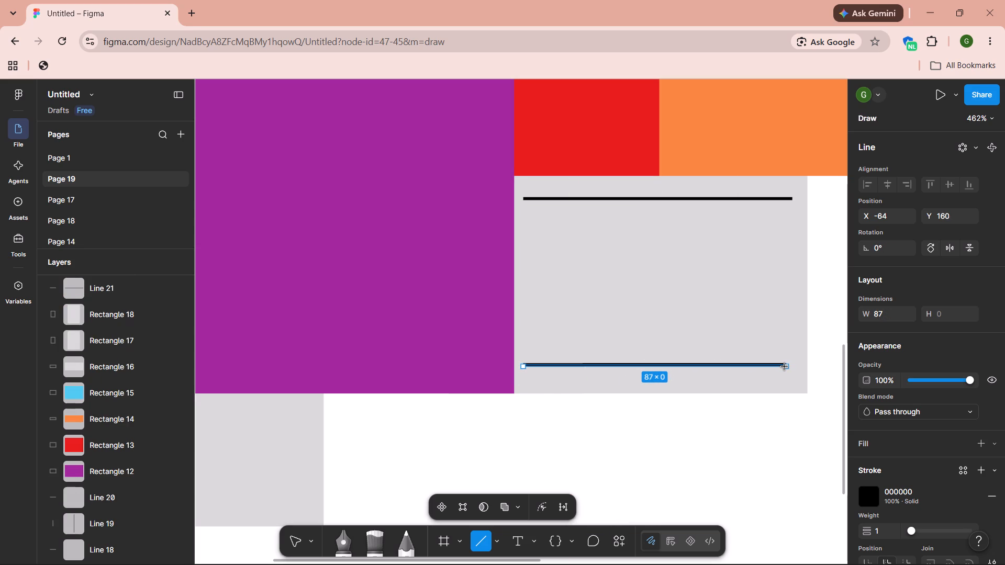
{"action": "left_click_drag", "start_coordinate": [785, 367], "coordinate": [613, 365]}
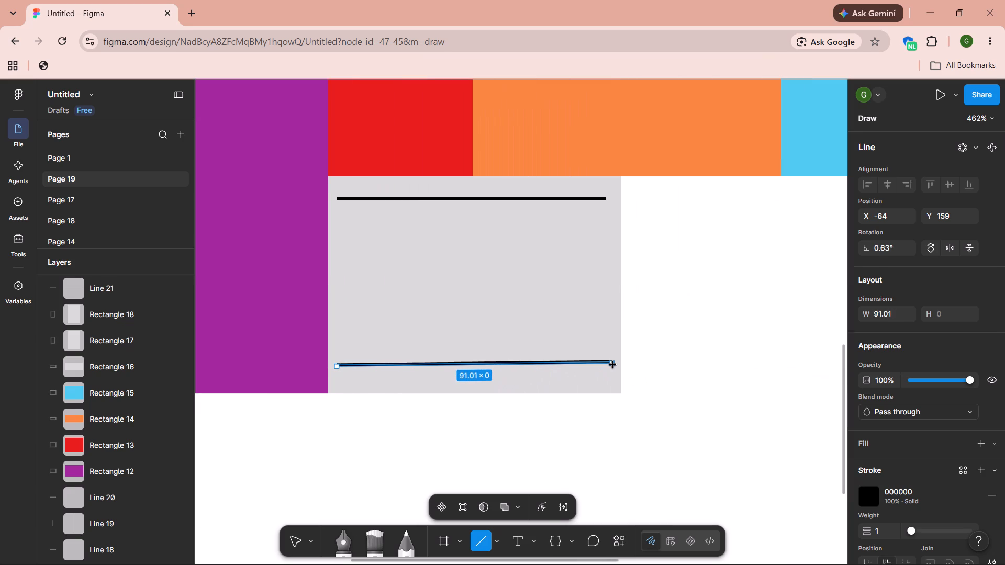
{"action": "left_click_drag", "start_coordinate": [613, 365], "coordinate": [604, 365]}
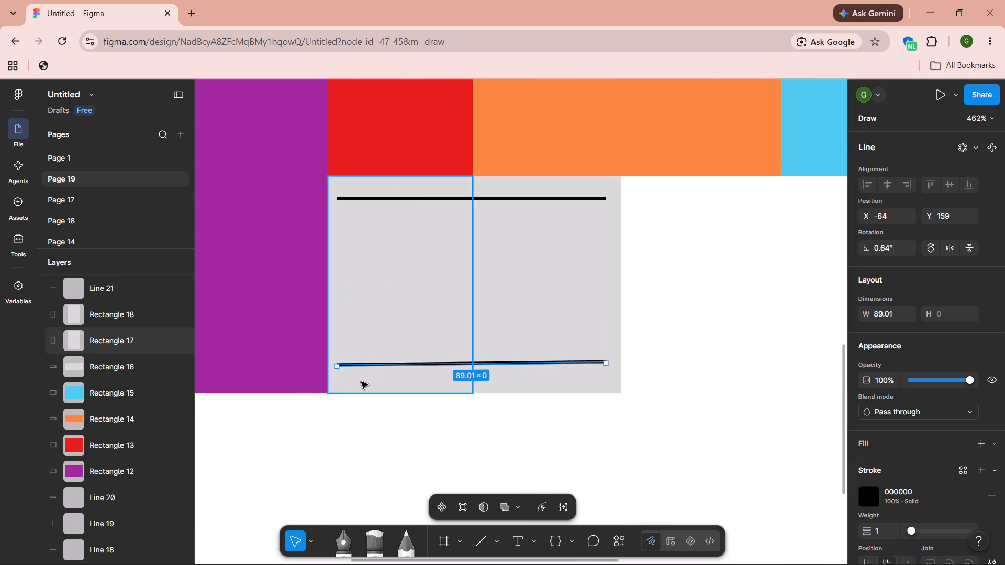
{"action": "left_click", "coordinate": [338, 367]}
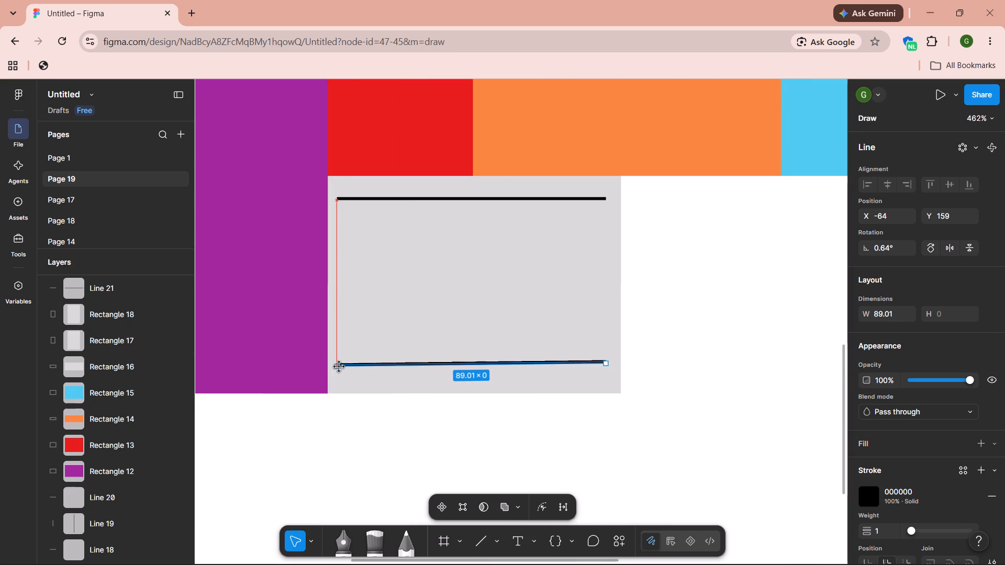
Draw a horizontal stair line about 89 long between the top and bottom lines, with its ends aligned to theirs at X -64.
{"action": "left_click", "coordinate": [485, 544]}
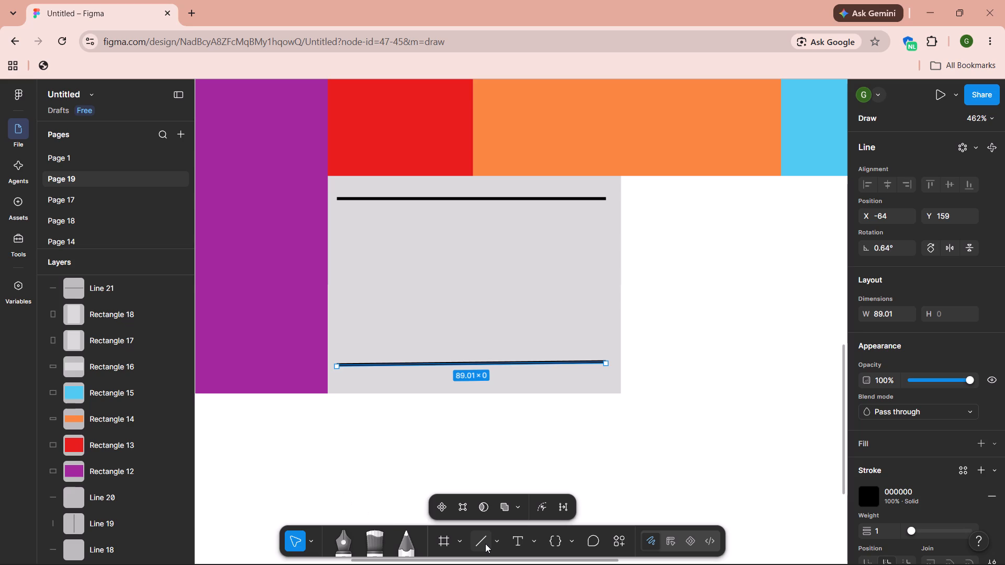
{"action": "left_click_drag", "start_coordinate": [345, 273], "coordinate": [362, 273]}
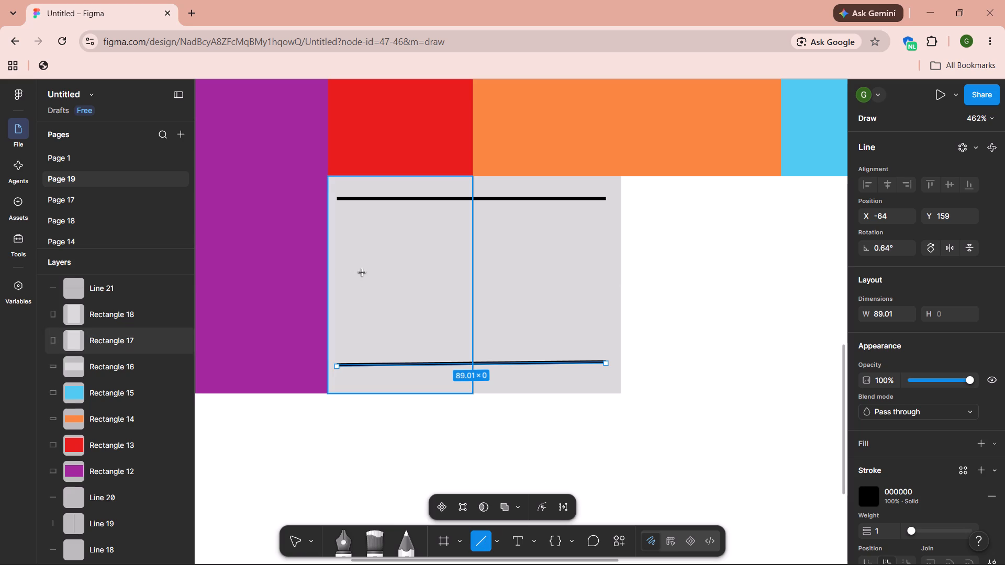
{"action": "left_click_drag", "start_coordinate": [362, 273], "coordinate": [572, 267]}
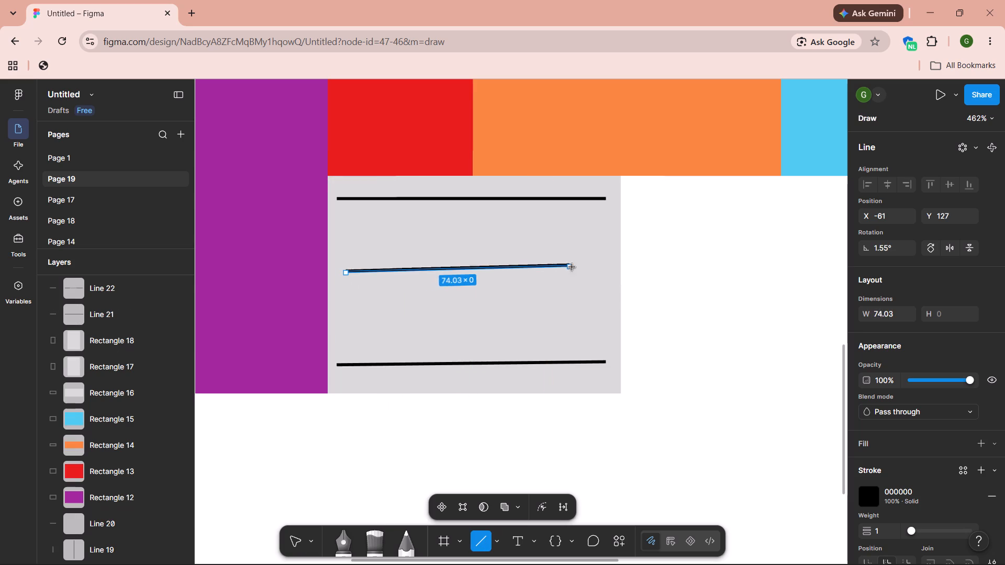
{"action": "left_click_drag", "start_coordinate": [572, 267], "coordinate": [602, 273]}
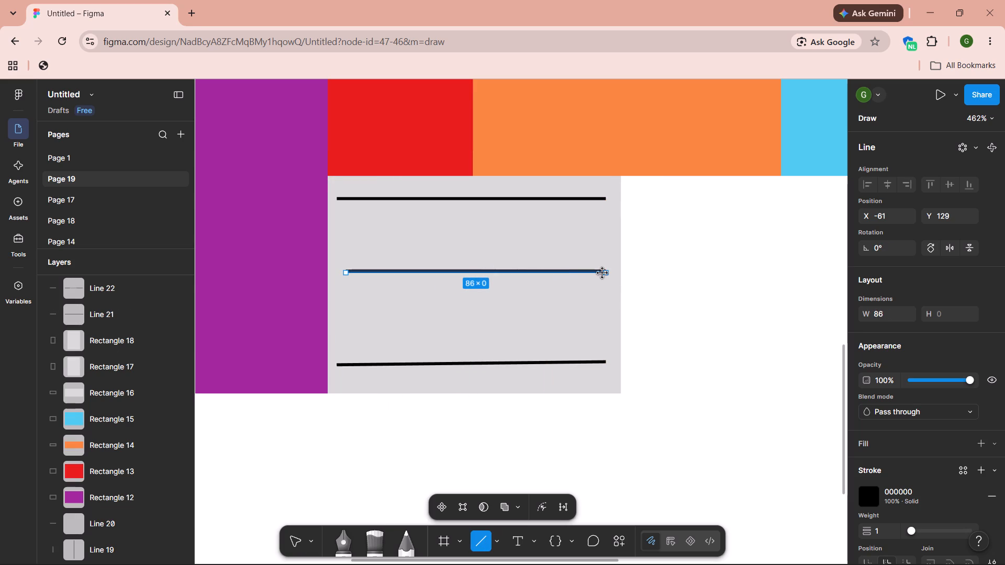
{"action": "left_click_drag", "start_coordinate": [345, 272], "coordinate": [338, 272]}
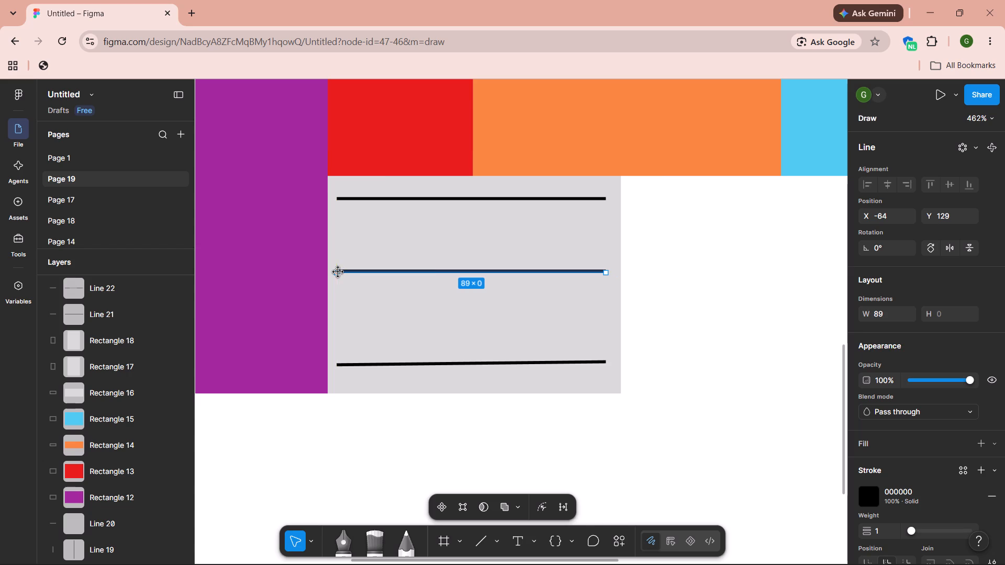
Move the middle stair line down to X -64, Y 133, keeping its ends aligned with the top line, and deselect it.
{"action": "left_click_drag", "start_coordinate": [469, 270], "coordinate": [468, 275]}
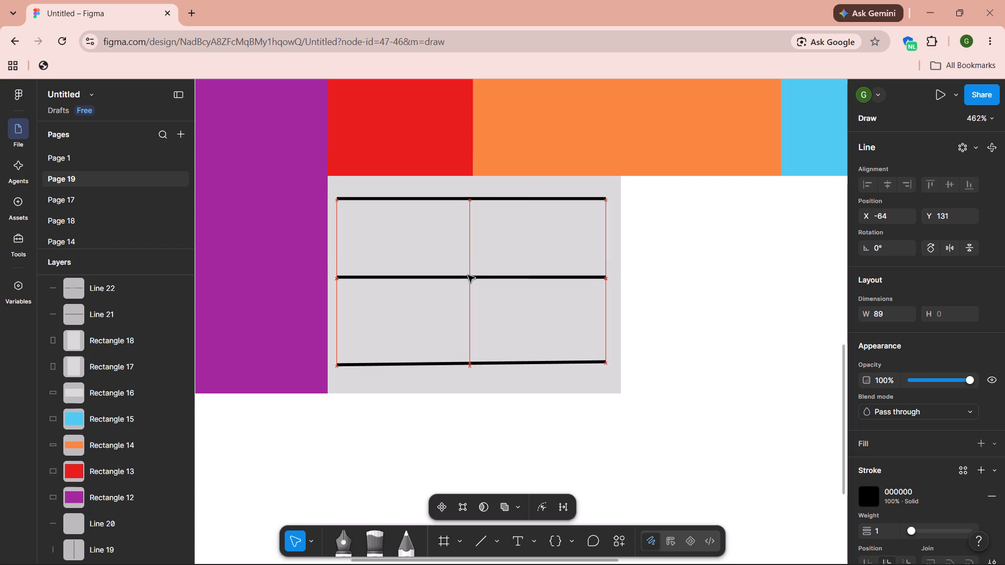
{"action": "left_click_drag", "start_coordinate": [468, 275], "coordinate": [464, 278]}
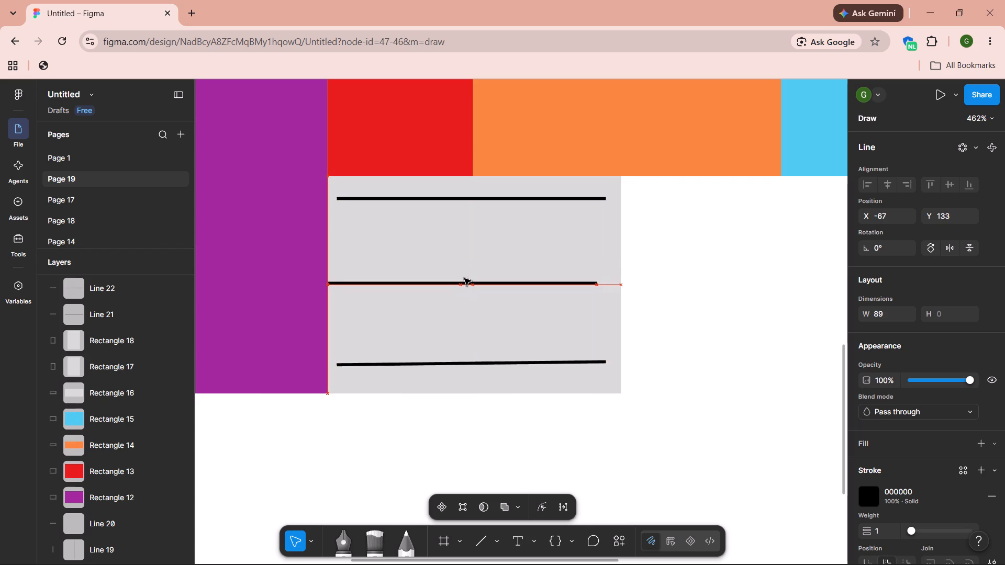
{"action": "left_click_drag", "start_coordinate": [464, 278], "coordinate": [469, 273]}
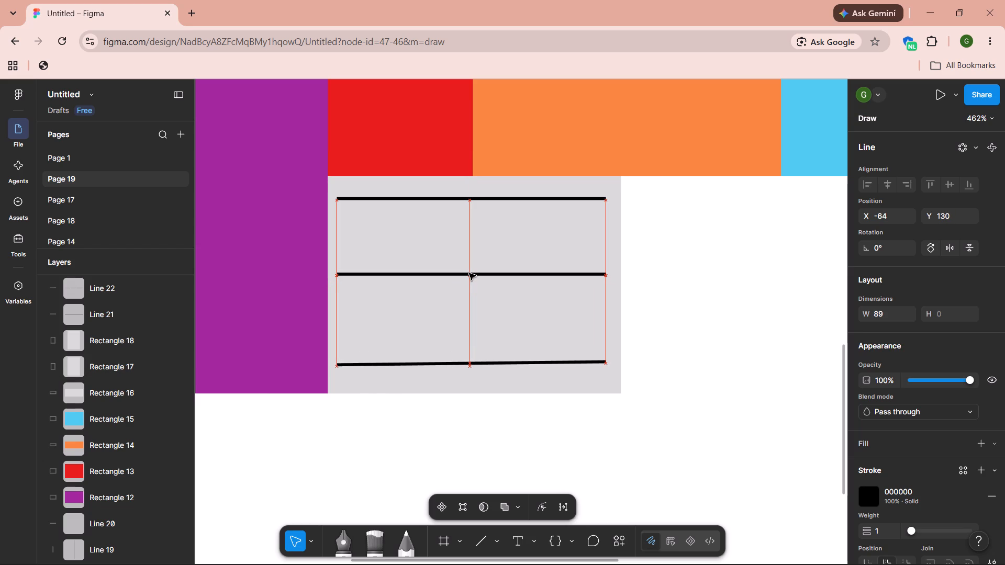
{"action": "left_click_drag", "start_coordinate": [469, 273], "coordinate": [468, 277]}
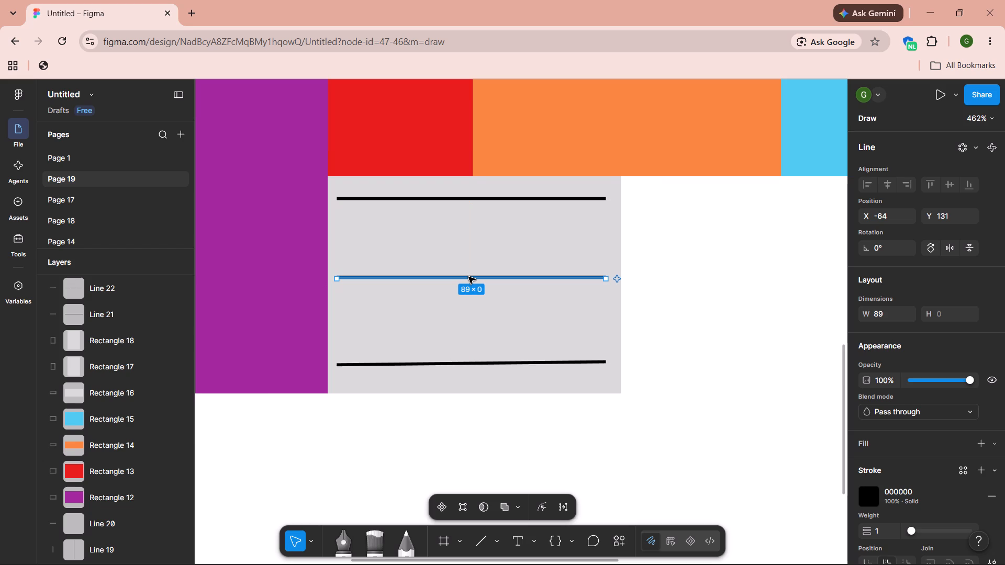
{"action": "left_click", "coordinate": [698, 274]}
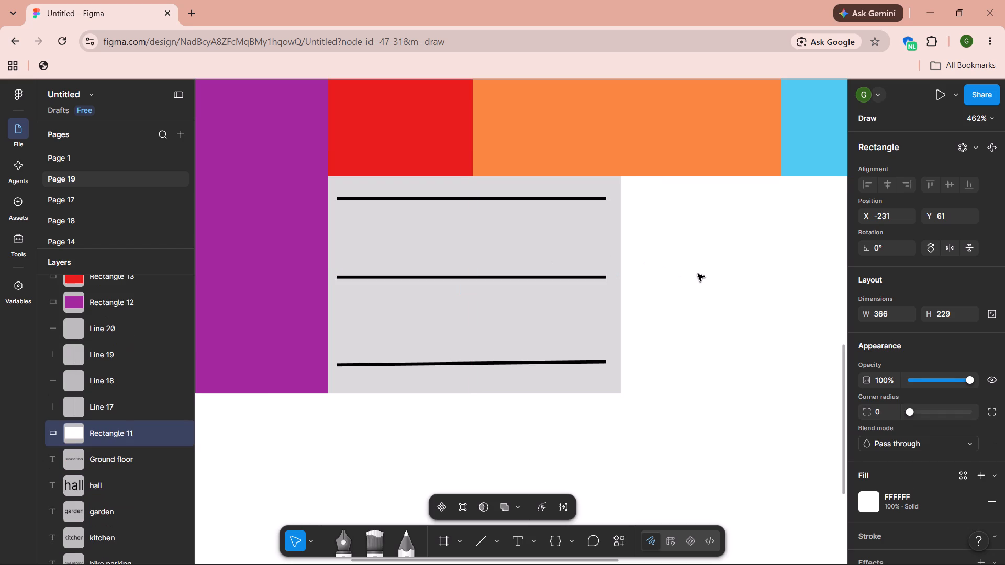
{"action": "left_click_drag", "start_coordinate": [465, 275], "coordinate": [465, 283]}
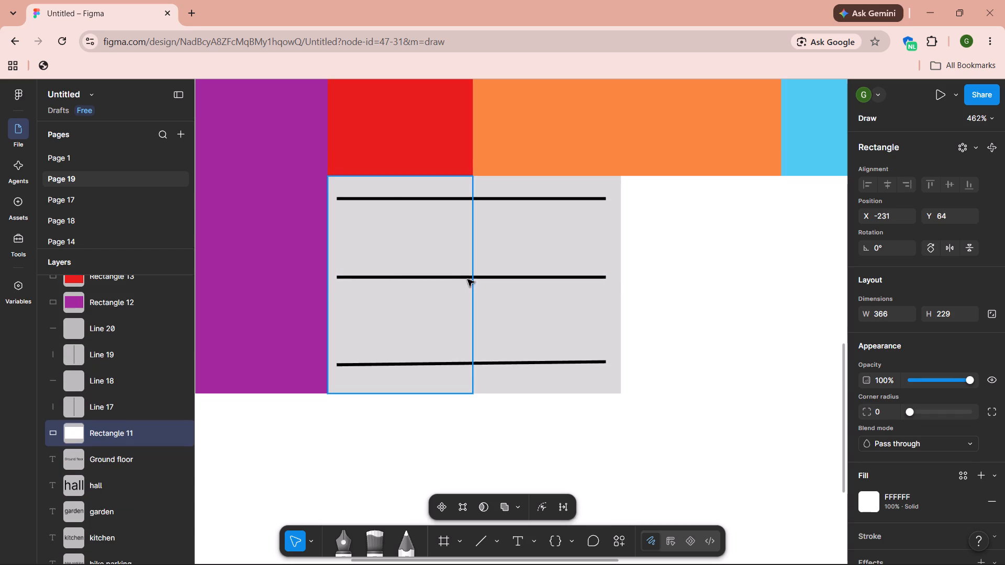
{"action": "left_click", "coordinate": [479, 275]}
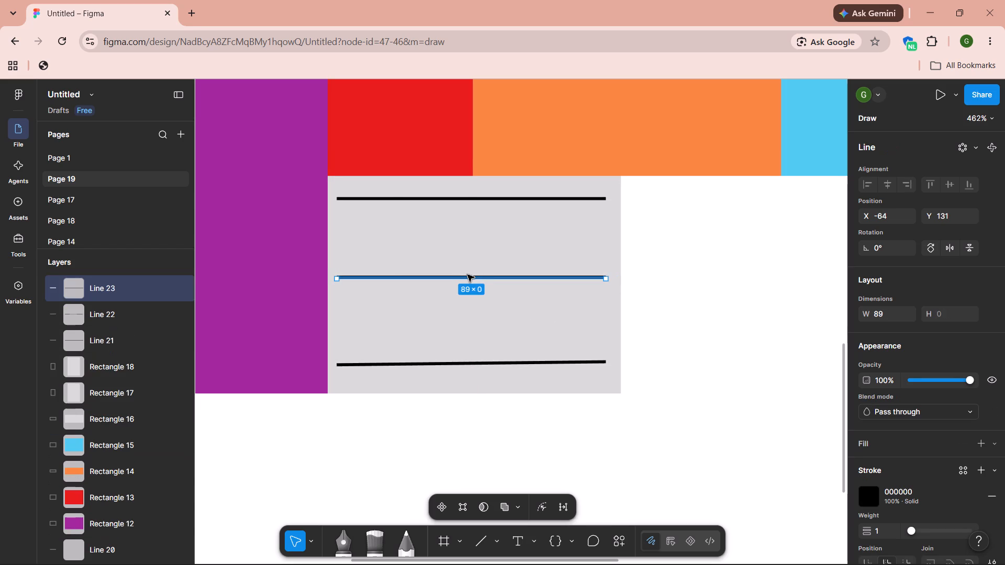
{"action": "left_click", "coordinate": [467, 275]}
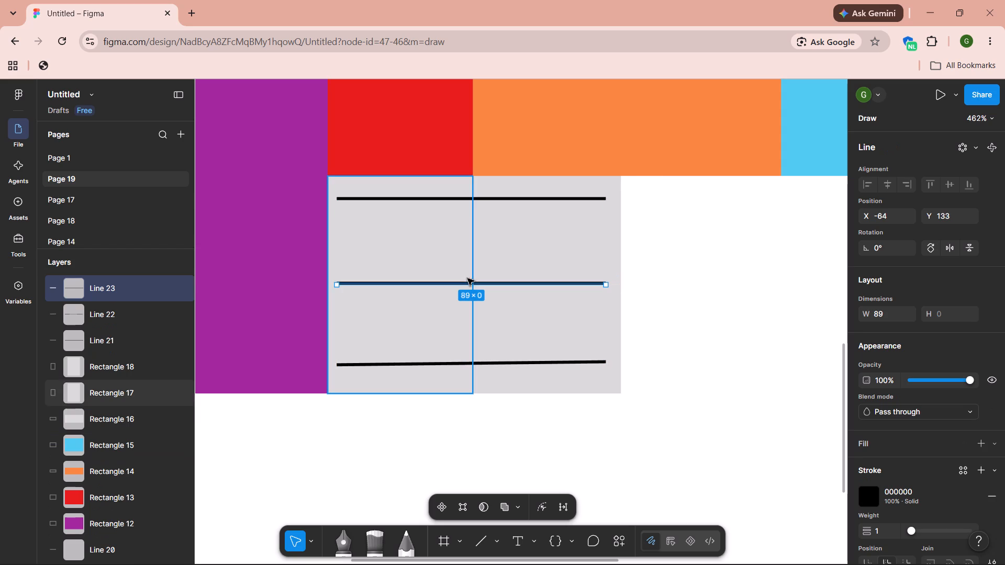
{"action": "left_click", "coordinate": [764, 256]}
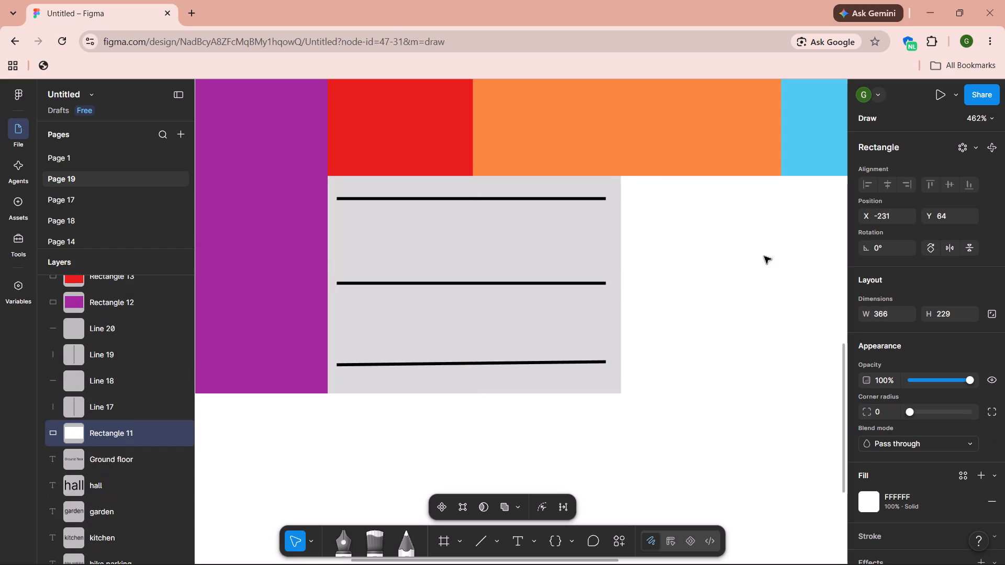
Draw a horizontal stair line about 87 long between the middle and bottom lines, place it at X -63, Y 147, and deselect it.
{"action": "left_click", "coordinate": [489, 536]}
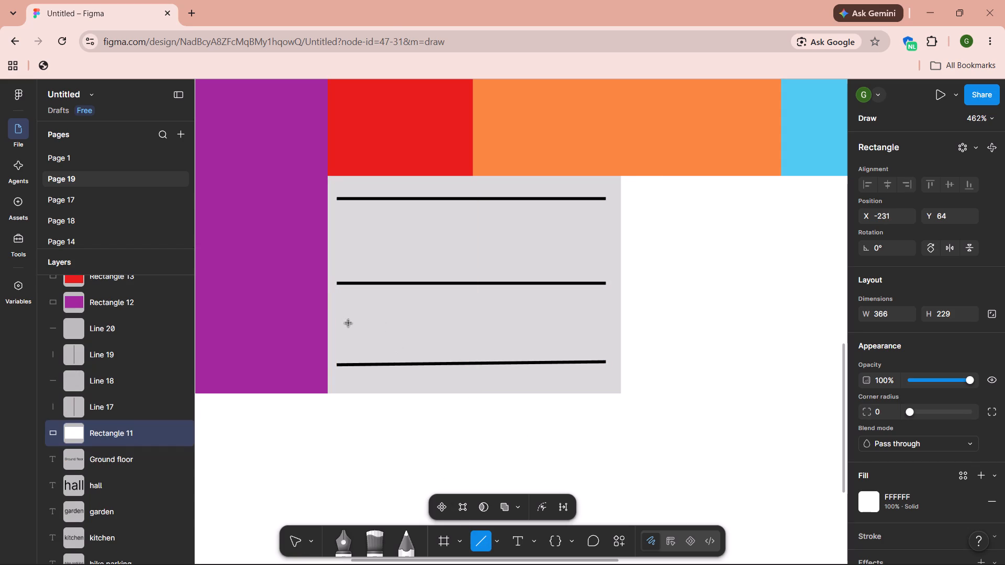
{"action": "left_click_drag", "start_coordinate": [343, 323], "coordinate": [551, 322]}
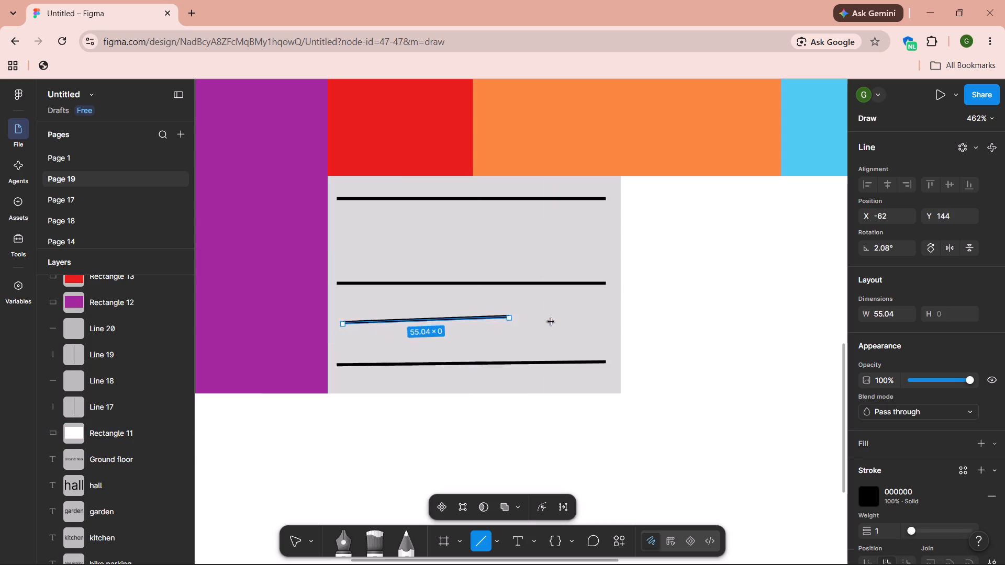
{"action": "left_click_drag", "start_coordinate": [551, 322], "coordinate": [596, 322]}
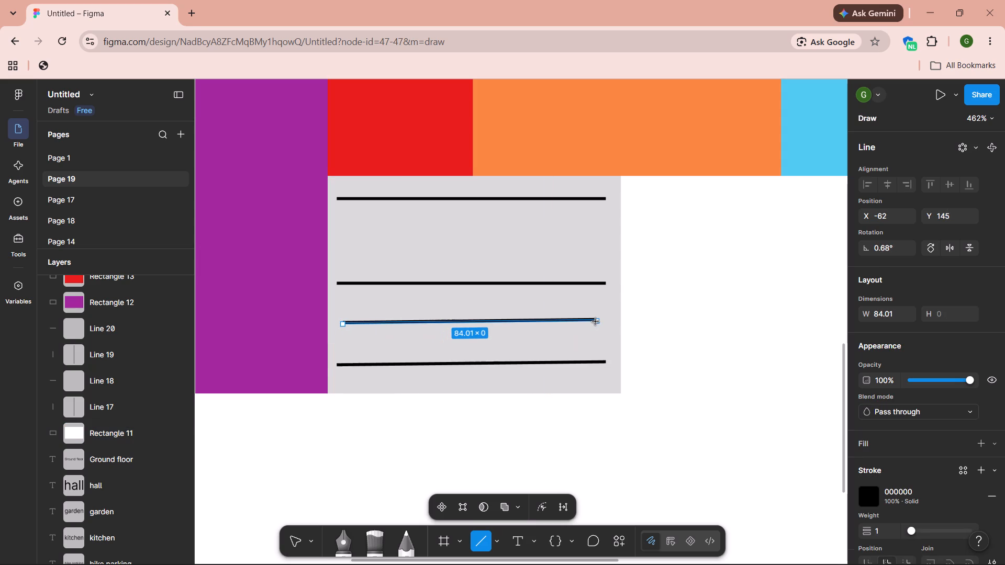
{"action": "left_click_drag", "start_coordinate": [596, 322], "coordinate": [601, 324]}
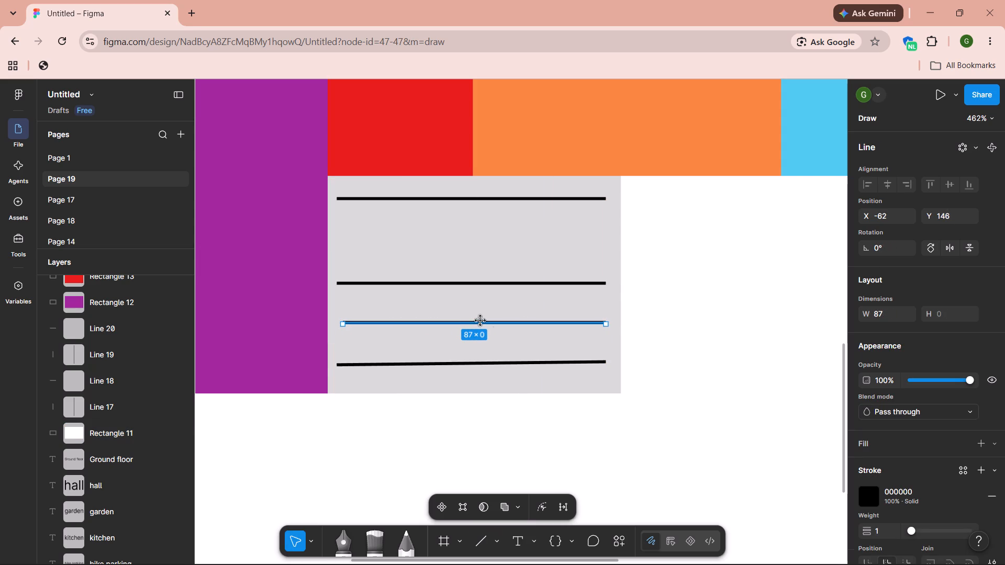
{"action": "left_click", "coordinate": [473, 324]}
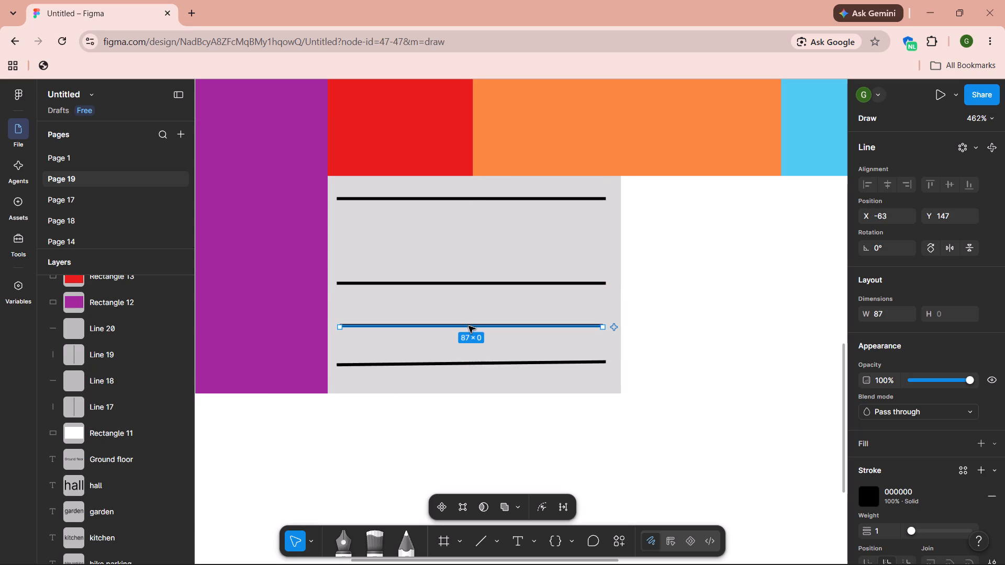
{"action": "left_click", "coordinate": [660, 320]}
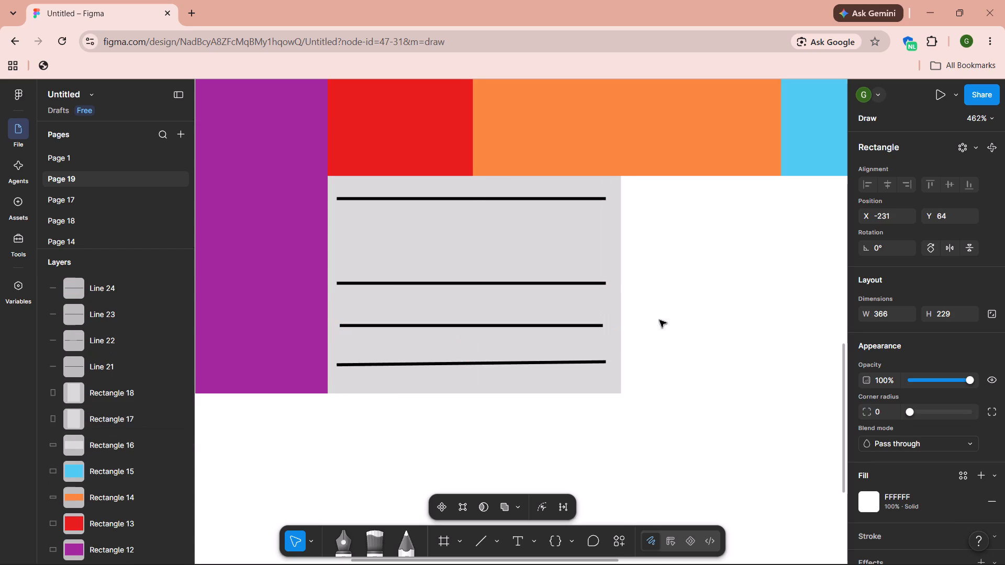
Draw another horizontal stair line across the grey stairs rectangles, midway between the top and middle lines.
{"action": "left_click", "coordinate": [482, 544]}
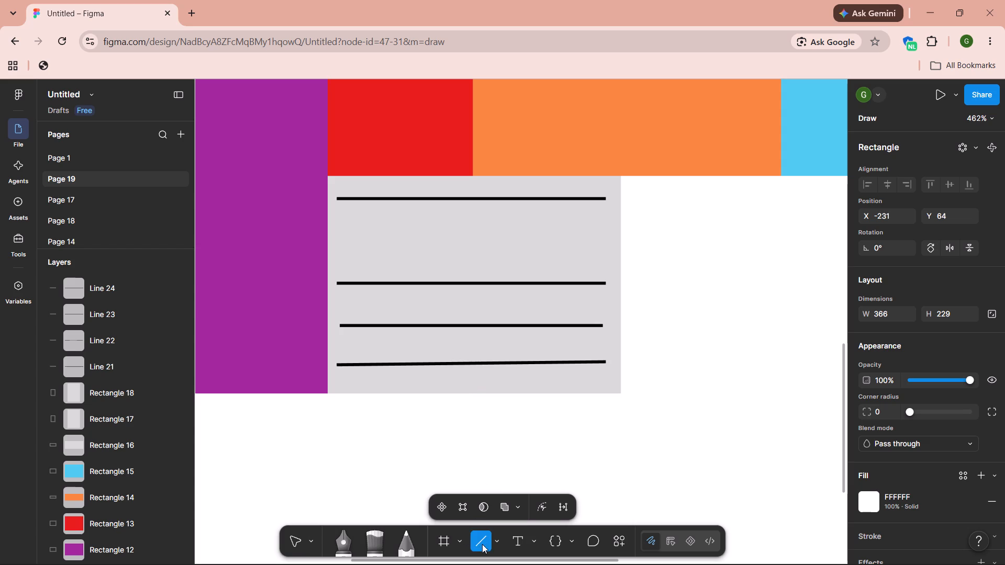
{"action": "left_click_drag", "start_coordinate": [338, 239], "coordinate": [353, 241]}
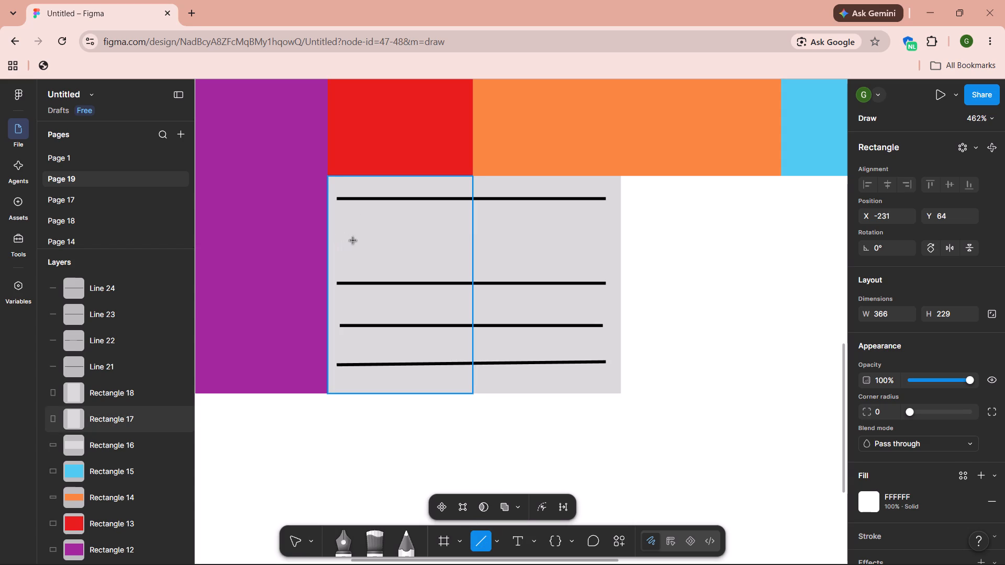
Draw a stair line between the top and middle lines, levelled at 0° and 87 long, placed at X -63, Y 119, and deselect it.
{"action": "left_click_drag", "start_coordinate": [353, 241], "coordinate": [596, 238]}
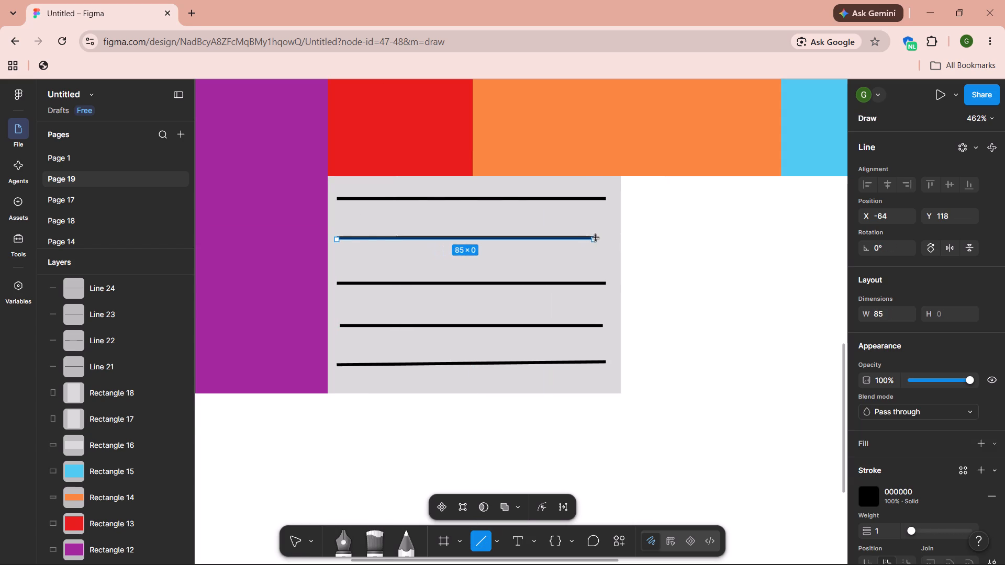
{"action": "left_click_drag", "start_coordinate": [596, 238], "coordinate": [601, 236]}
{"action": "left_click_drag", "start_coordinate": [464, 235], "coordinate": [467, 239]}
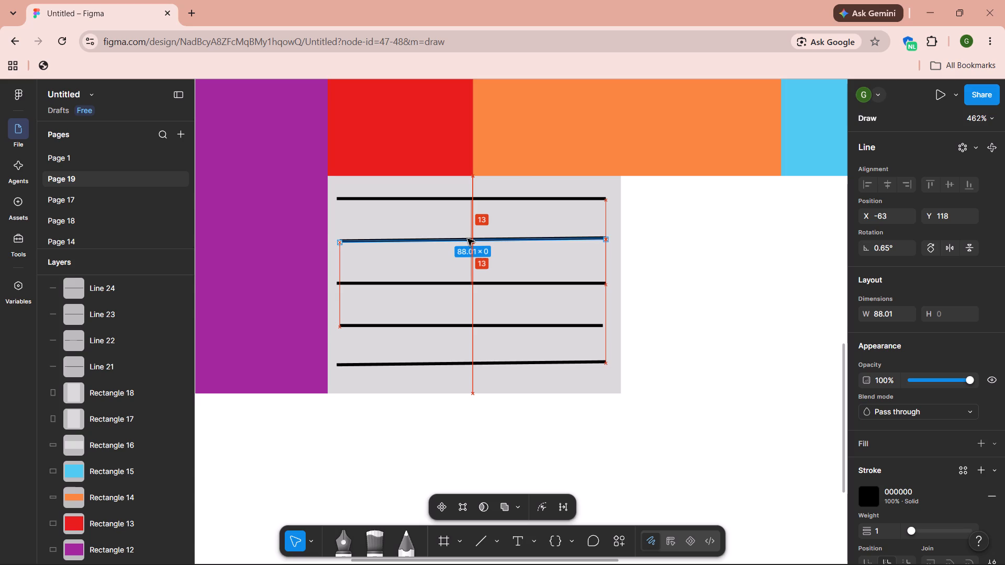
{"action": "left_click_drag", "start_coordinate": [467, 239], "coordinate": [467, 241]}
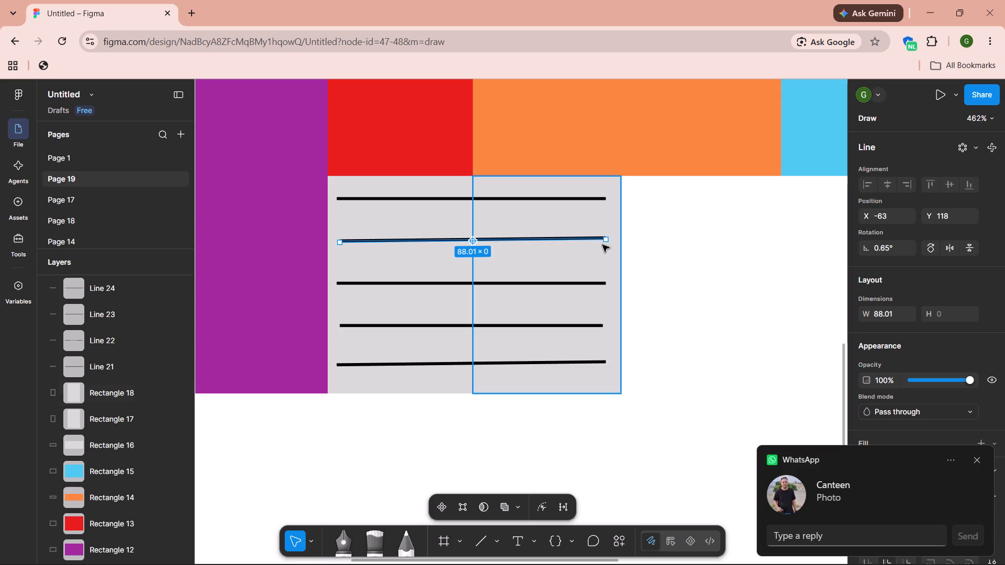
{"action": "left_click", "coordinate": [602, 241]}
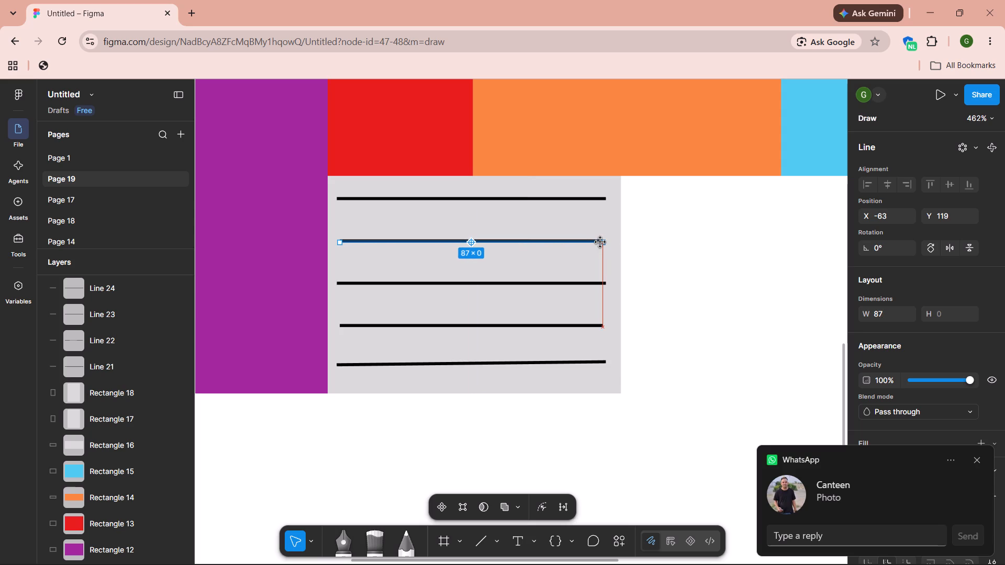
{"action": "left_click", "coordinate": [690, 230]}
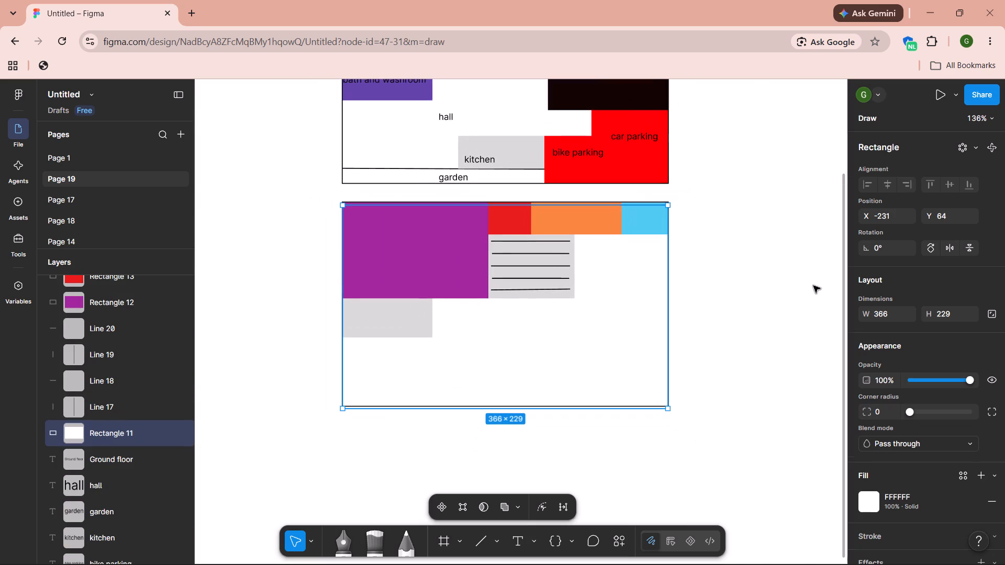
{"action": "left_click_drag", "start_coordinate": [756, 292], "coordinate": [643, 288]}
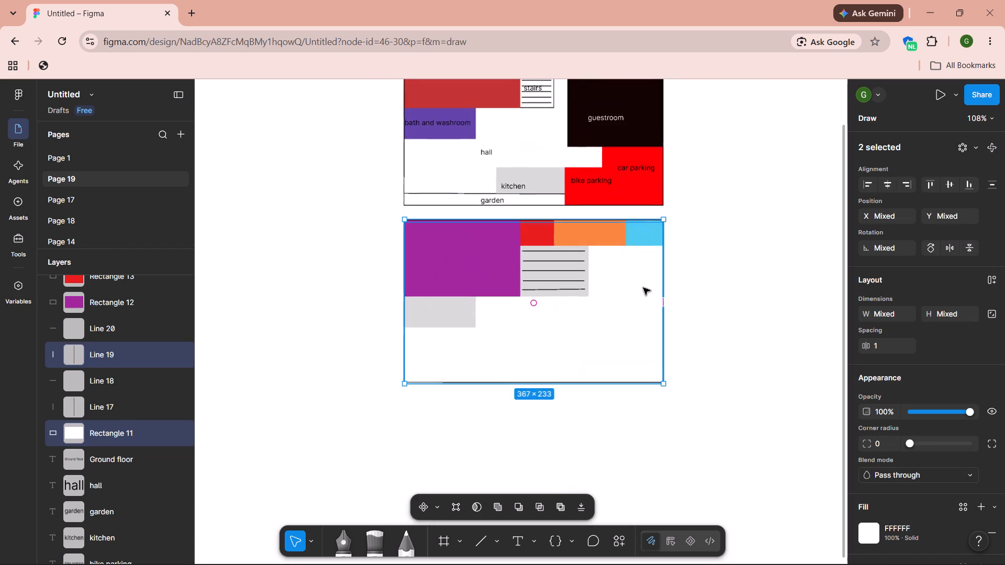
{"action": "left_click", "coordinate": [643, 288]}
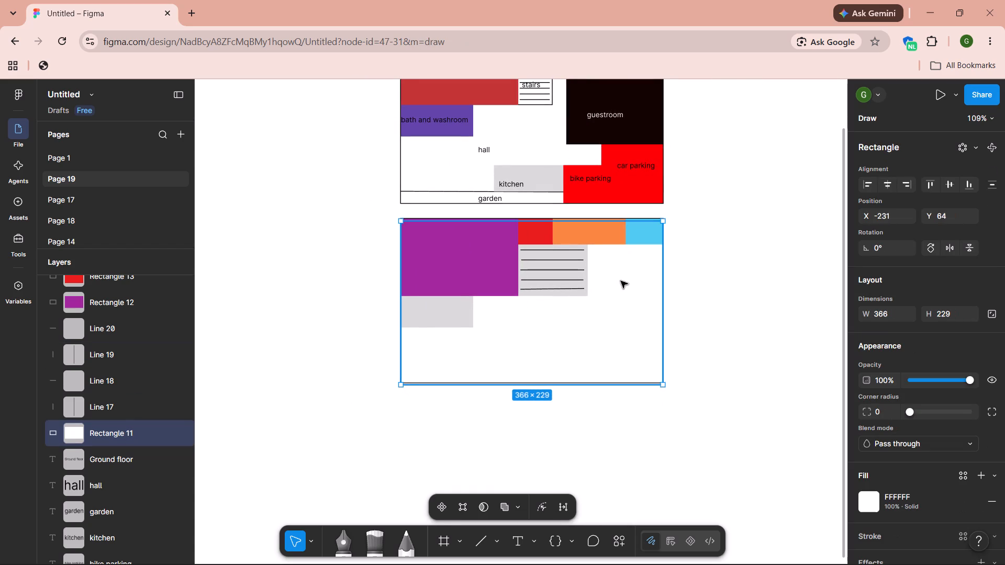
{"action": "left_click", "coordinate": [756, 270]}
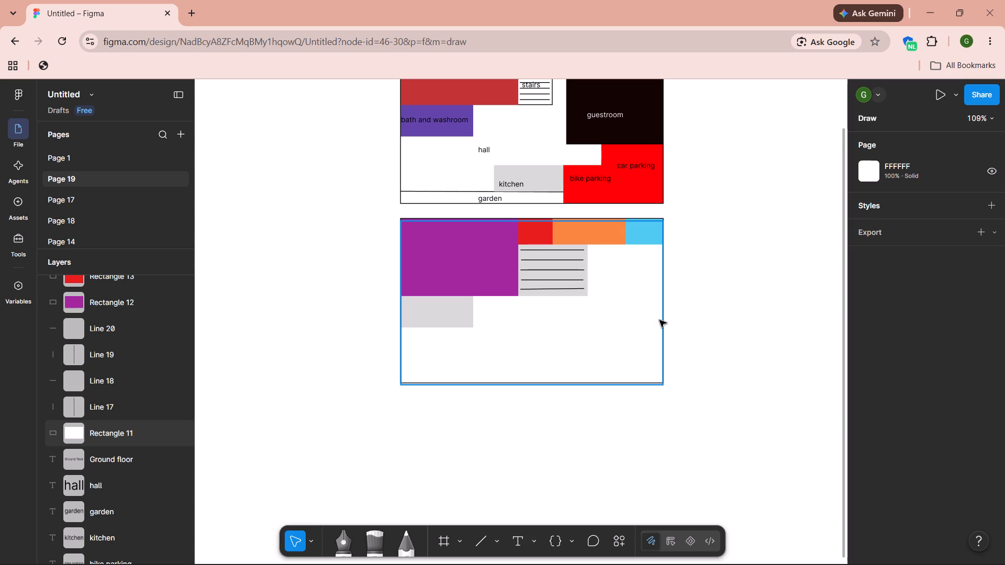
Start a new rectangle for the lower plan in the empty area beside the lined stairs, beneath the orange and light blue rooms.
{"action": "scroll", "coordinate": [591, 151], "scroll_direction": "up", "scroll_amount": 3}
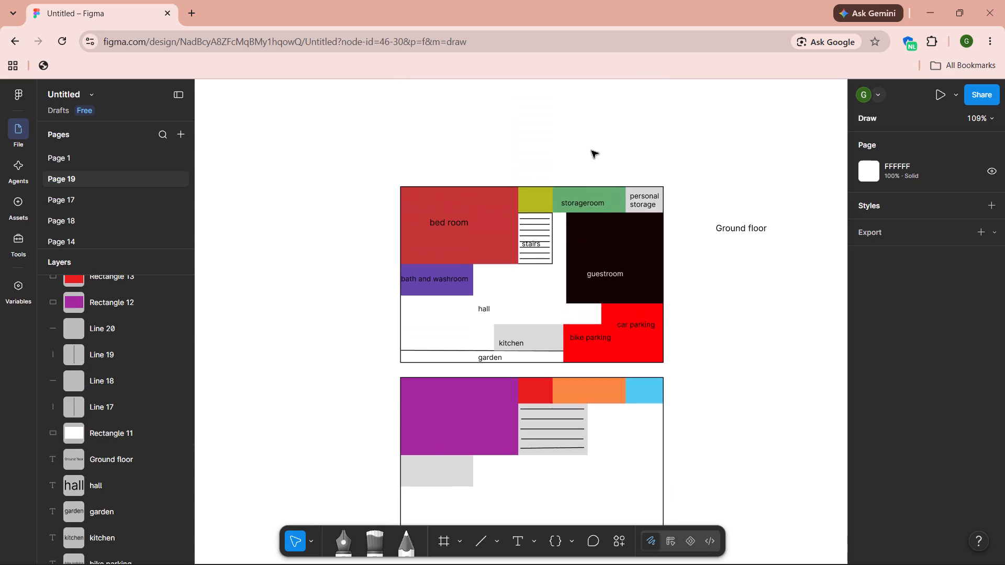
{"action": "scroll", "coordinate": [591, 151], "scroll_direction": "down", "scroll_amount": 3}
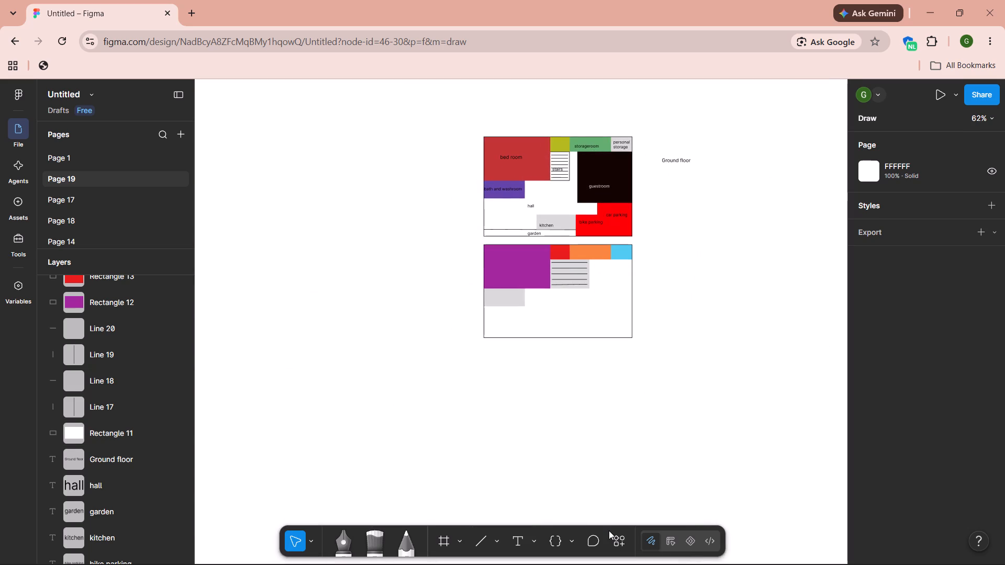
{"action": "key", "text": "r"}
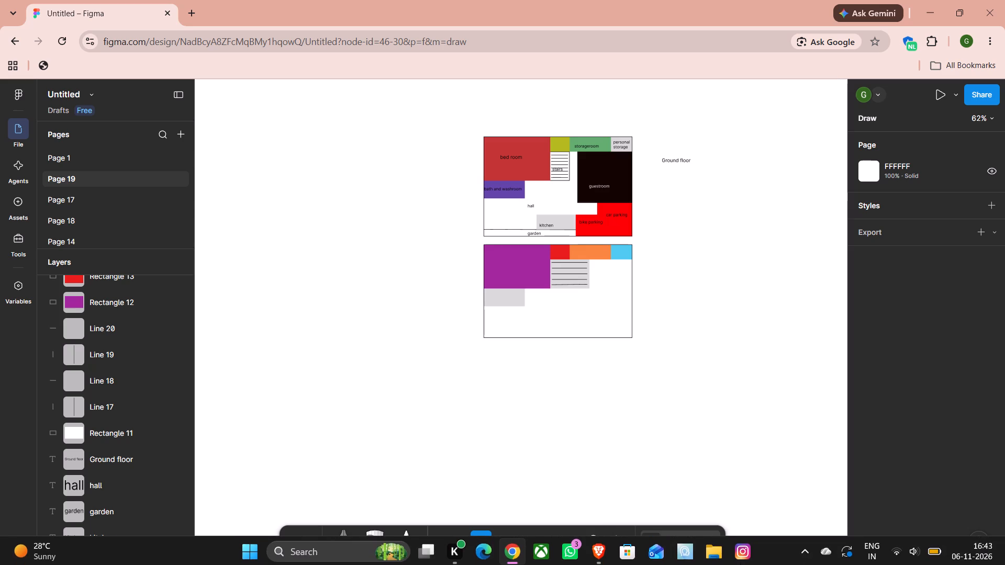
{"action": "scroll", "coordinate": [318, 170], "scroll_direction": "right", "scroll_amount": 4}
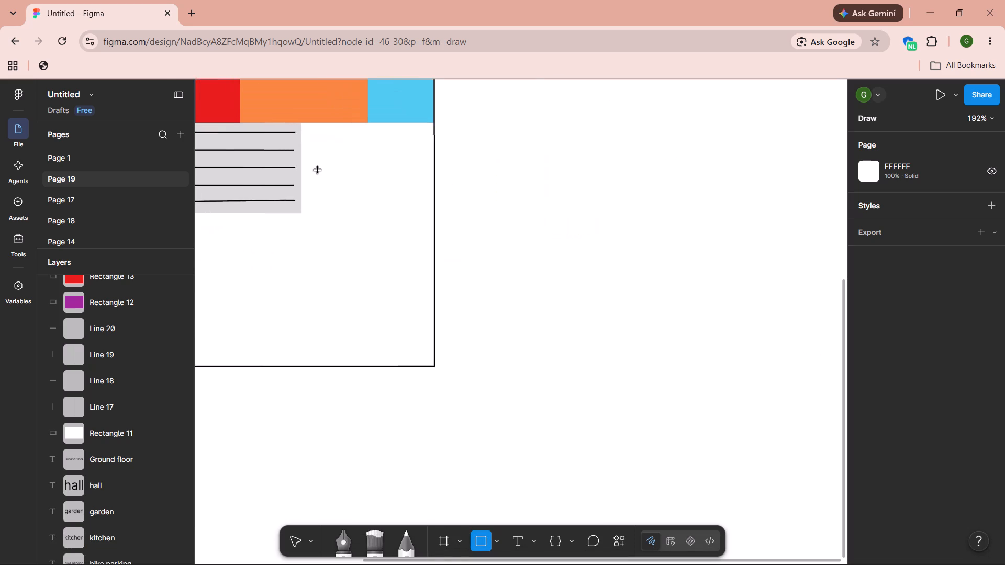
Draw a rectangle about 31 by 26 just beside the lined stairs, directly beneath the orange room, at about X 31, Y 98.
{"action": "scroll", "coordinate": [318, 170], "scroll_direction": "right", "scroll_amount": 1}
{"action": "scroll", "coordinate": [401, 236], "scroll_direction": "right", "scroll_amount": 1}
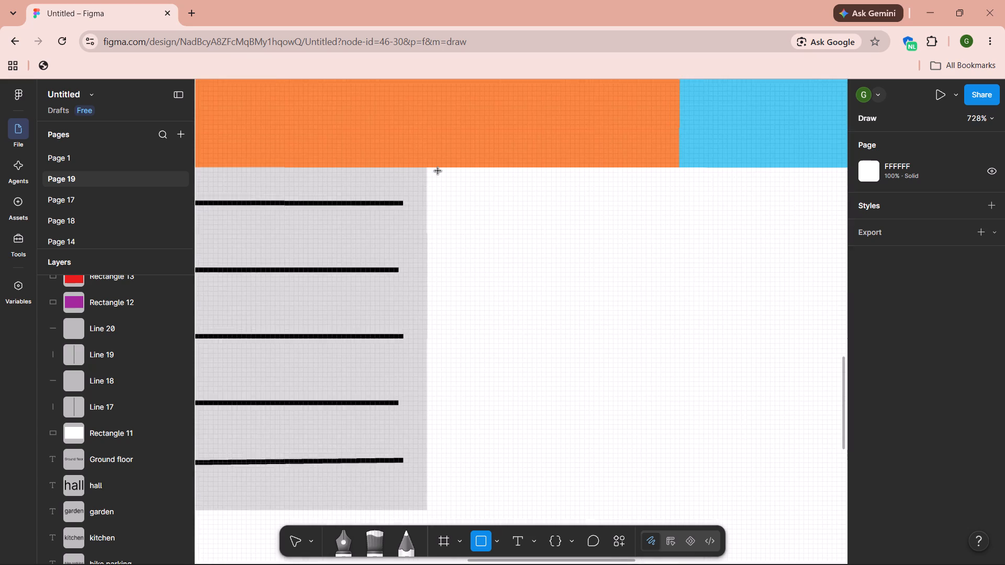
{"action": "left_click_drag", "start_coordinate": [420, 171], "coordinate": [509, 265]}
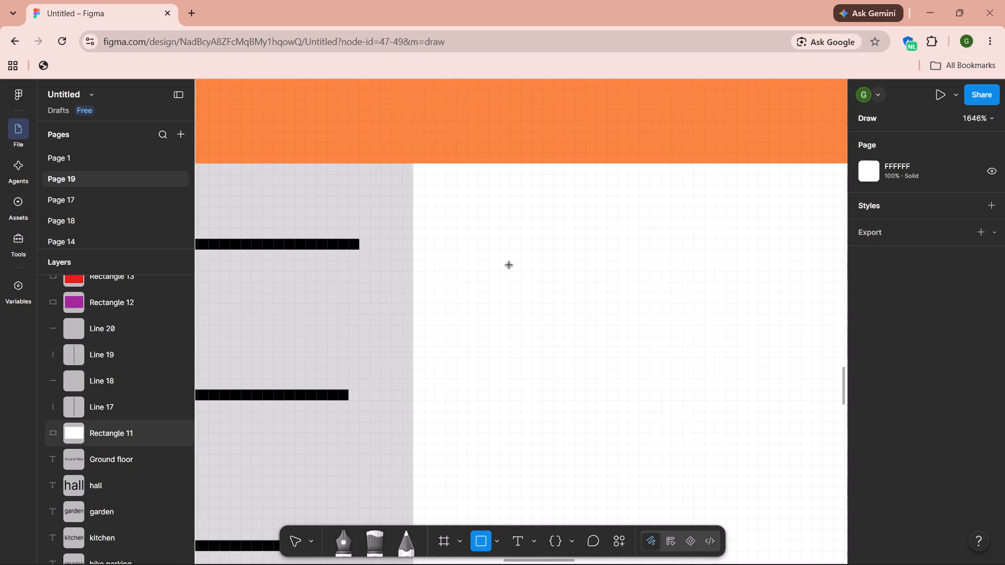
{"action": "left_click_drag", "start_coordinate": [509, 265], "coordinate": [753, 459]}
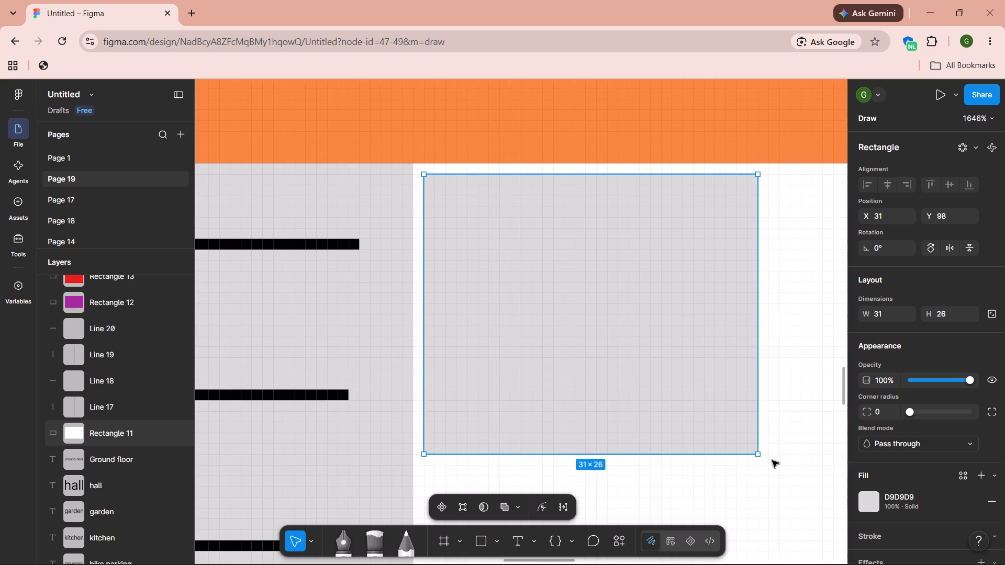
{"action": "left_click_drag", "start_coordinate": [772, 460], "coordinate": [803, 492]}
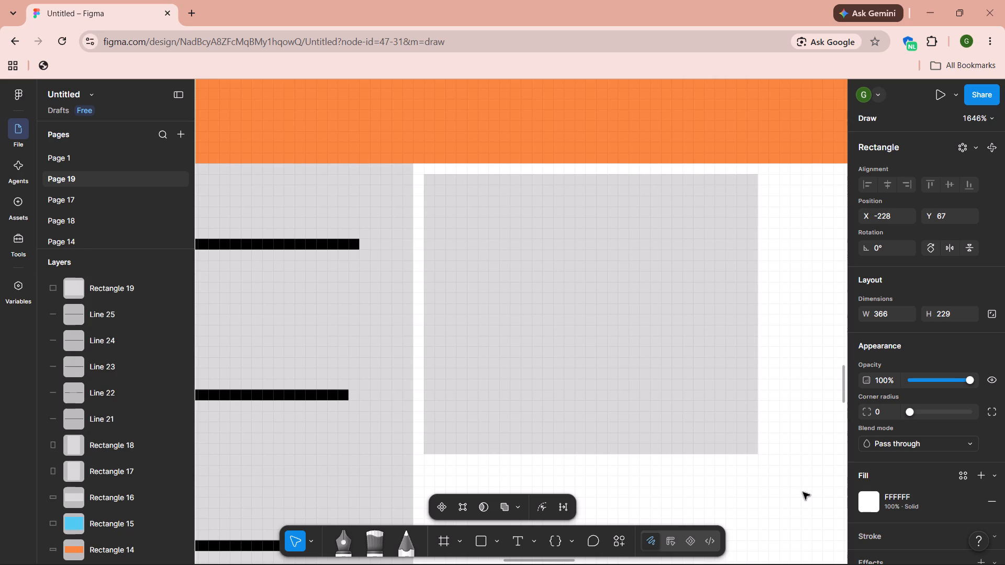